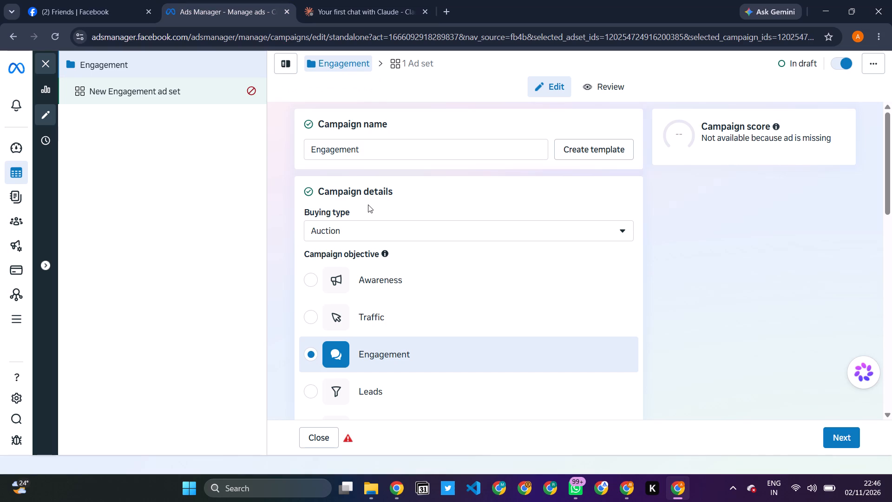
Open the ad account overview in Ads Manager and check the ad accounts under the Dr pets vet clinic portfolio and the personal account.
scroll(368, 205, "up", 4)
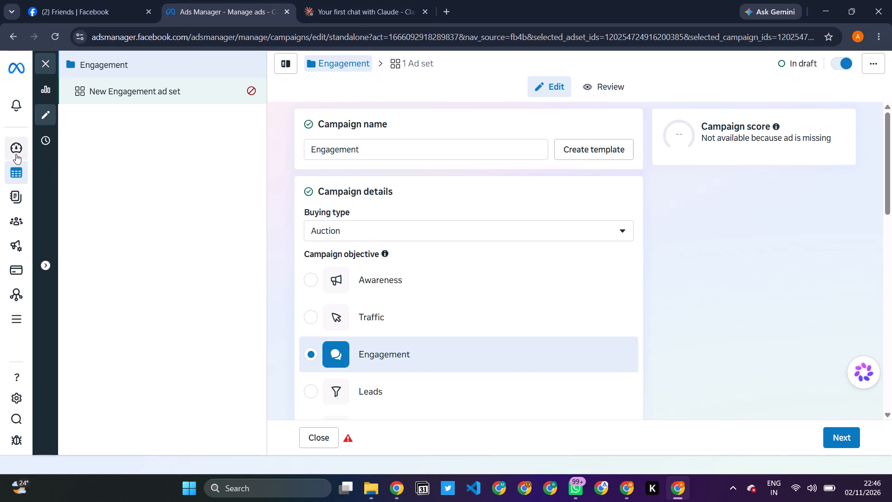
left_click(16, 150)
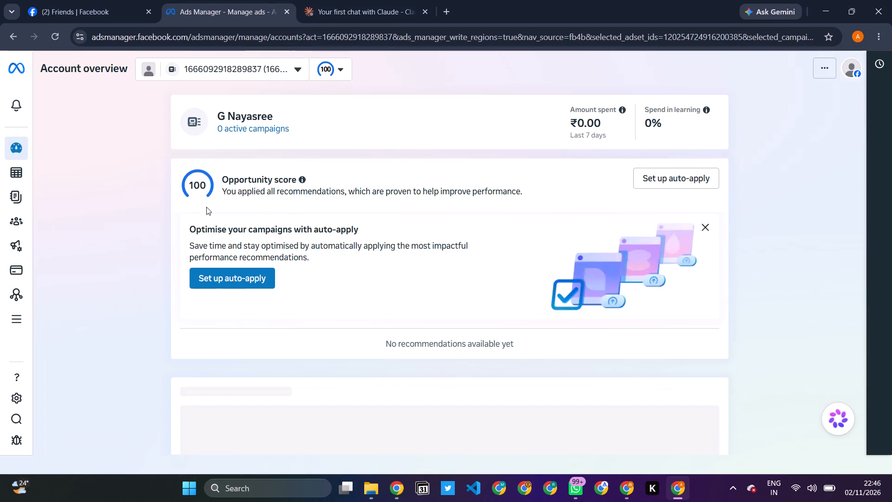
left_click(276, 72)
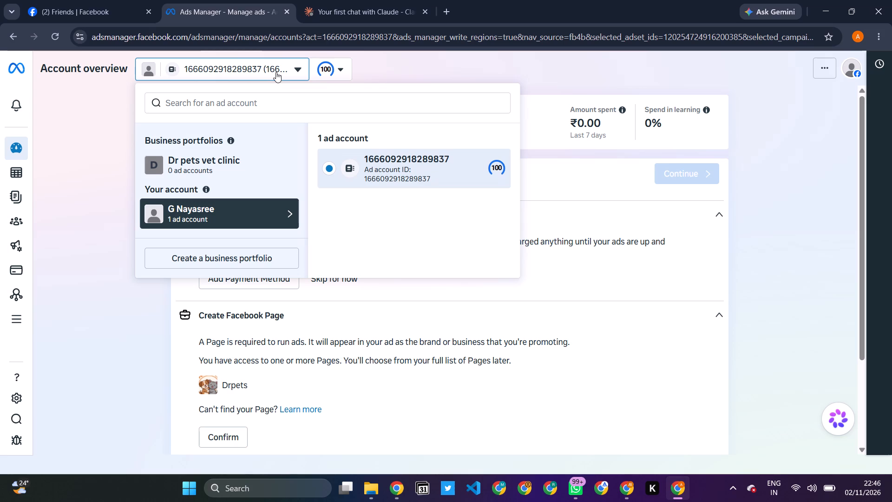
left_click(230, 165)
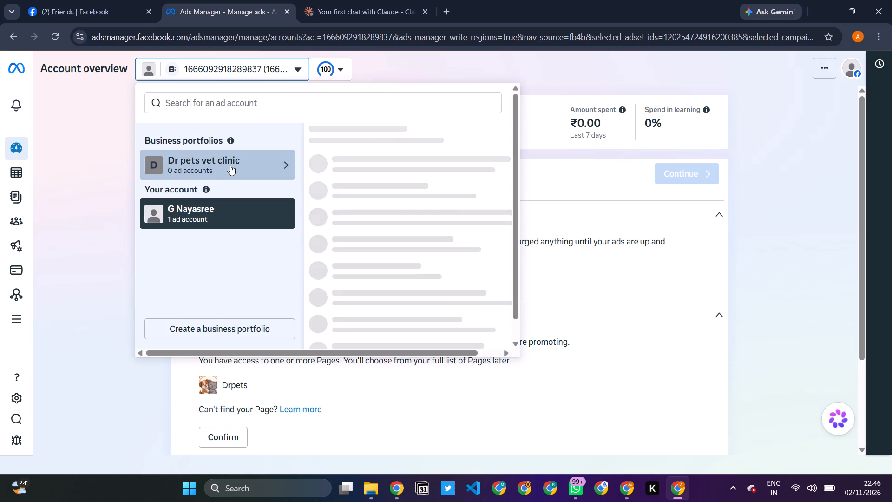
left_click(209, 206)
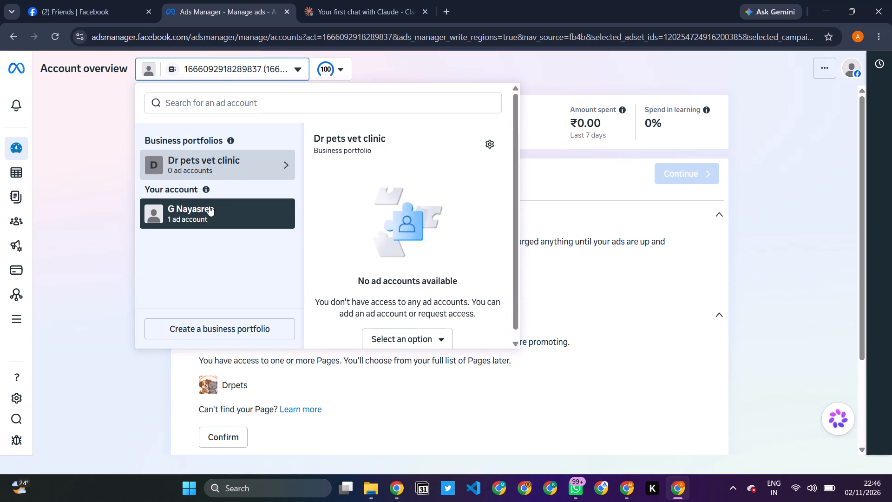
left_click(374, 176)
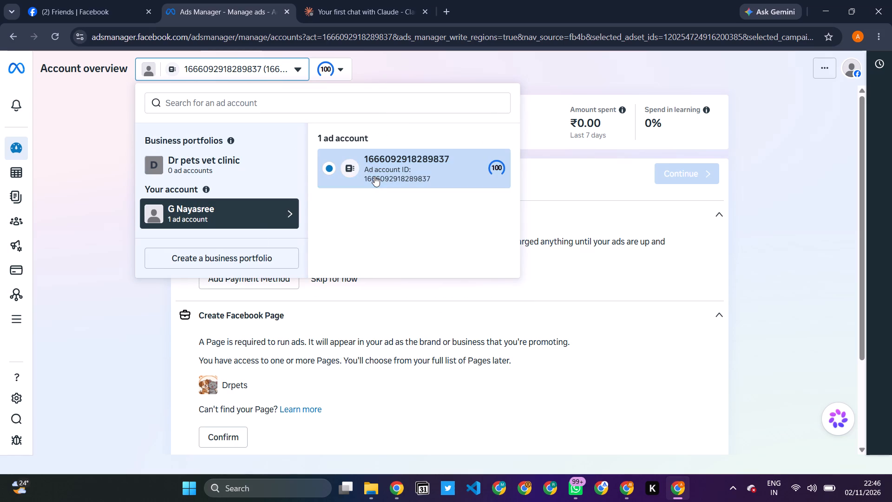
left_click(106, 296)
Confirm Drpets as the Facebook Page in the setup requirements for running ads.
scroll(158, 312, "down", 1)
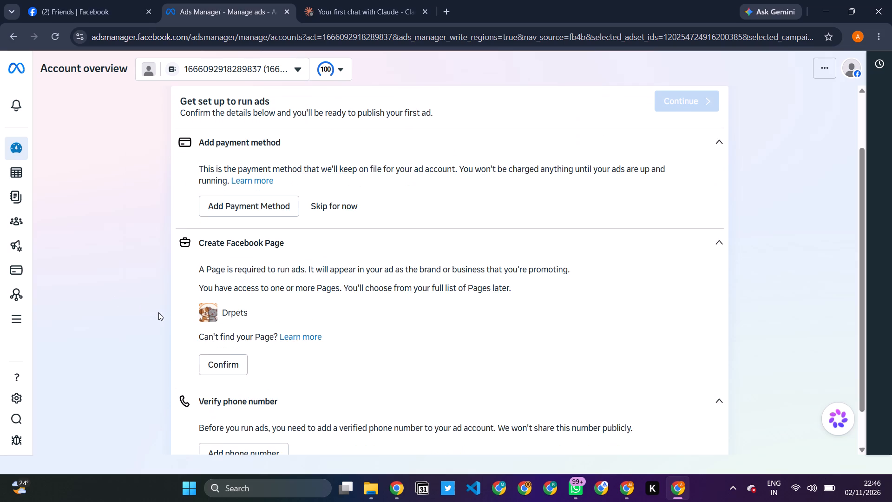
left_click(216, 365)
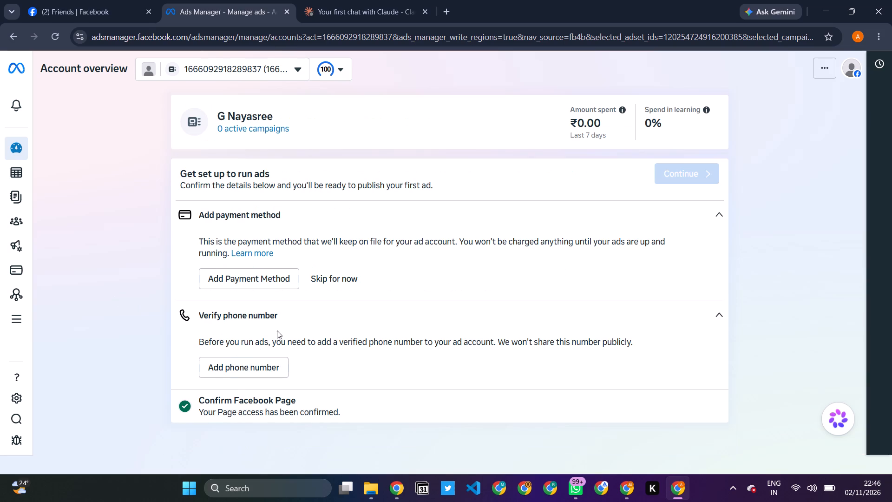
Start adding a phone number for verification of the ad account.
left_click(253, 372)
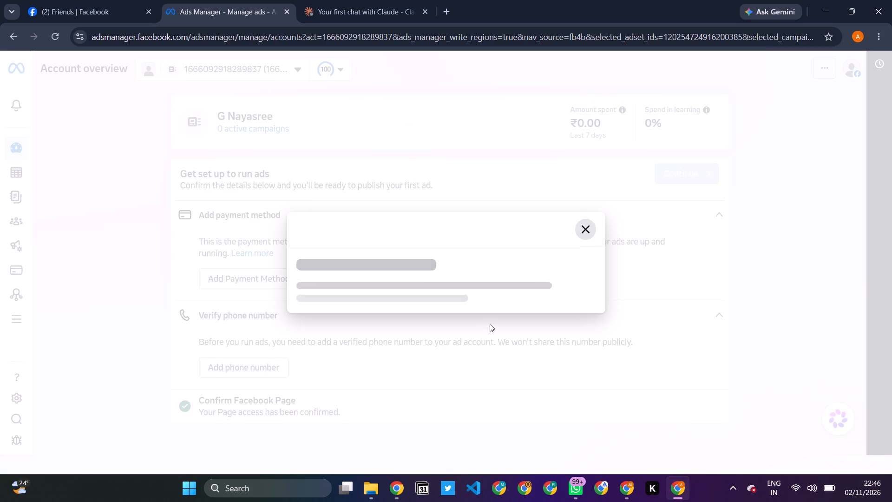
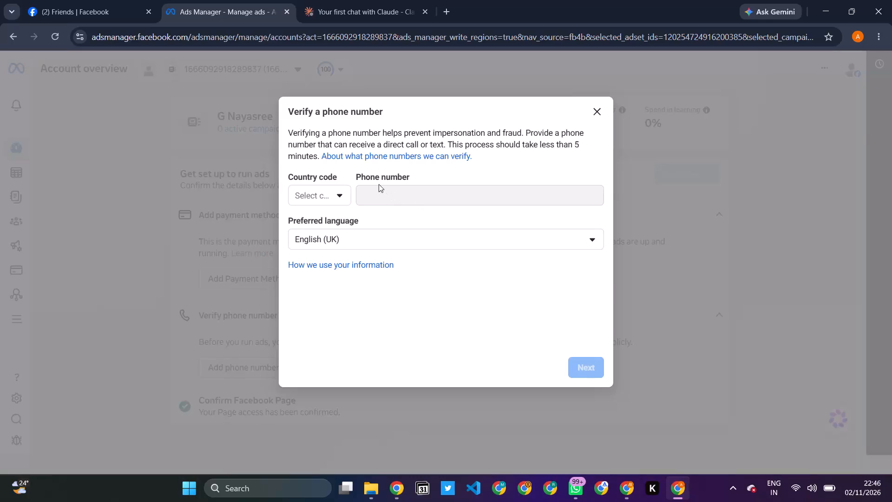
Select India (+91) as the country code and enter the copied phone number for the ad account verification.
left_click(342, 189)
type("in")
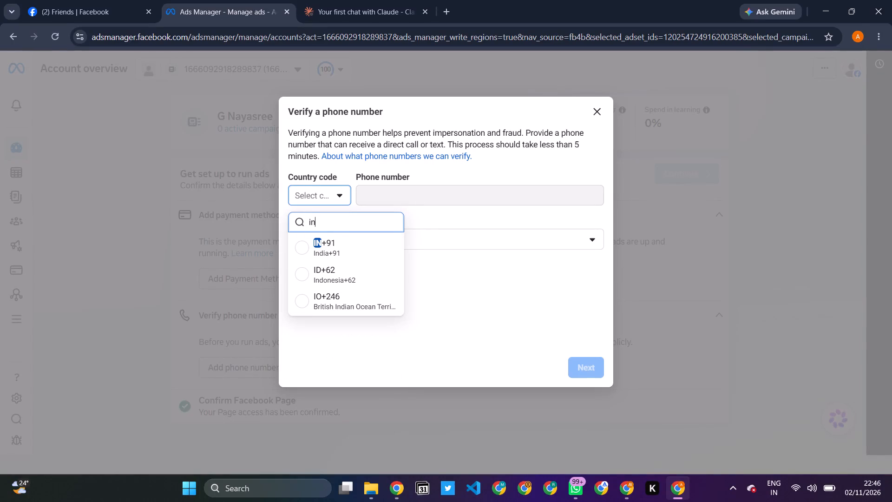
left_click(343, 250)
left_click(376, 202)
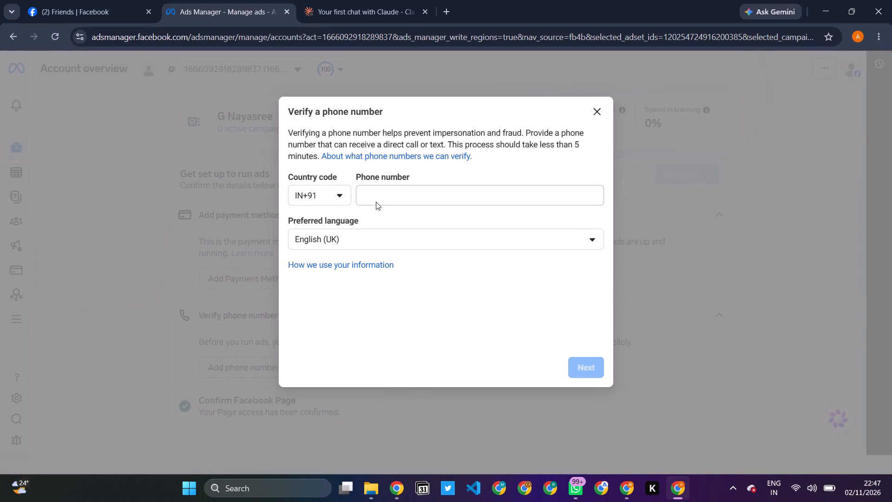
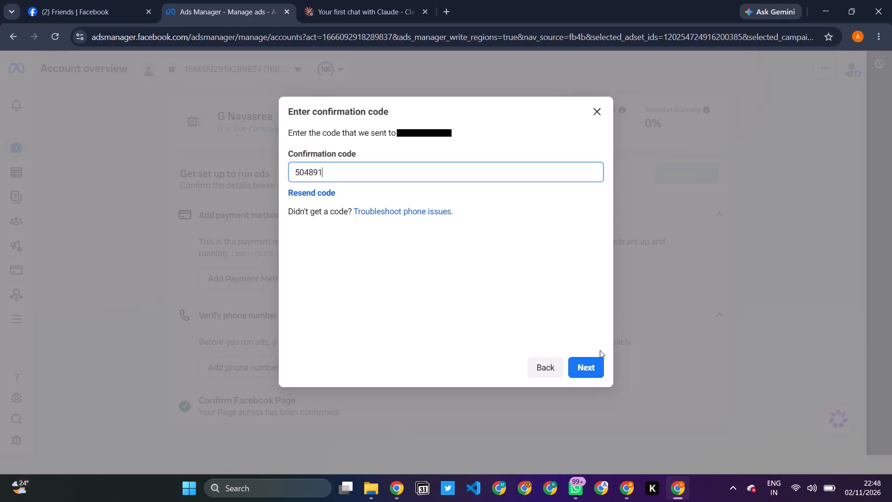
Submit the entered confirmation code to verify the ad account's phone number.
left_click(580, 367)
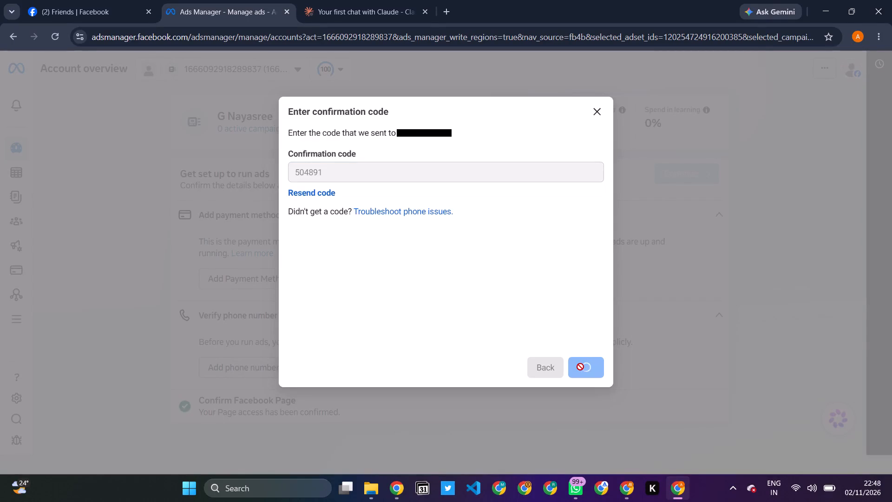
left_click(580, 367)
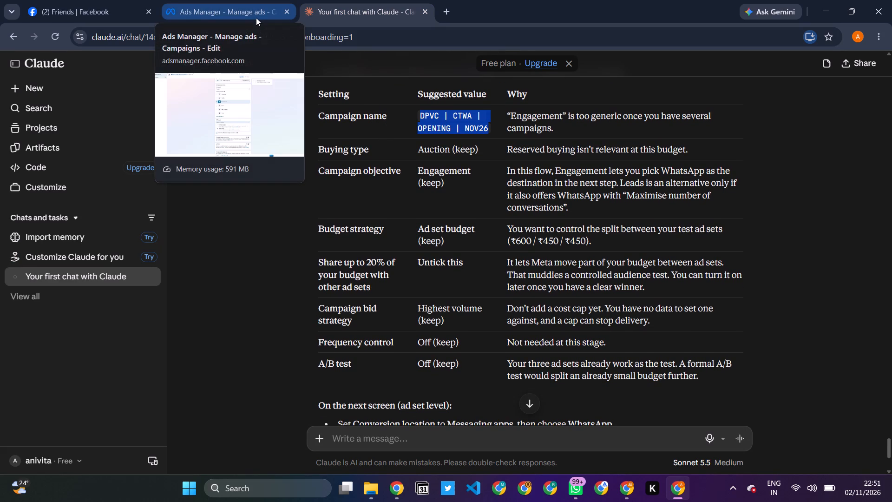
left_click(256, 18)
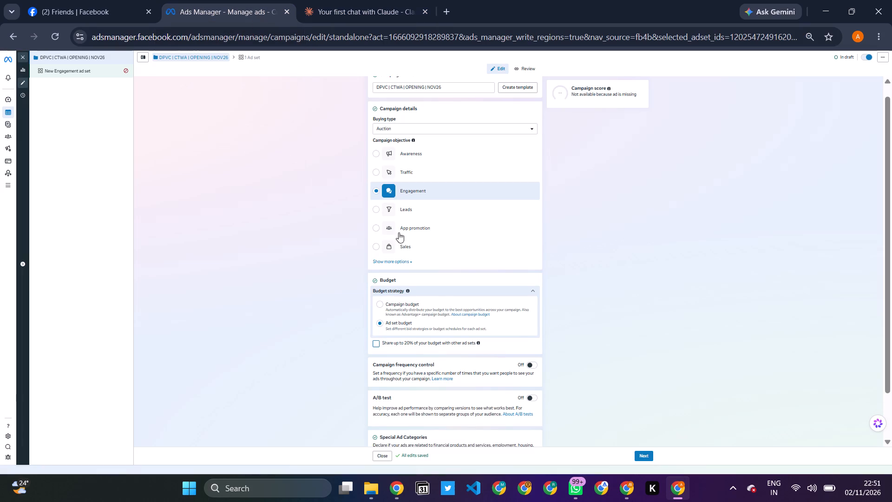
scroll(400, 240, "down", 2)
left_click(641, 455)
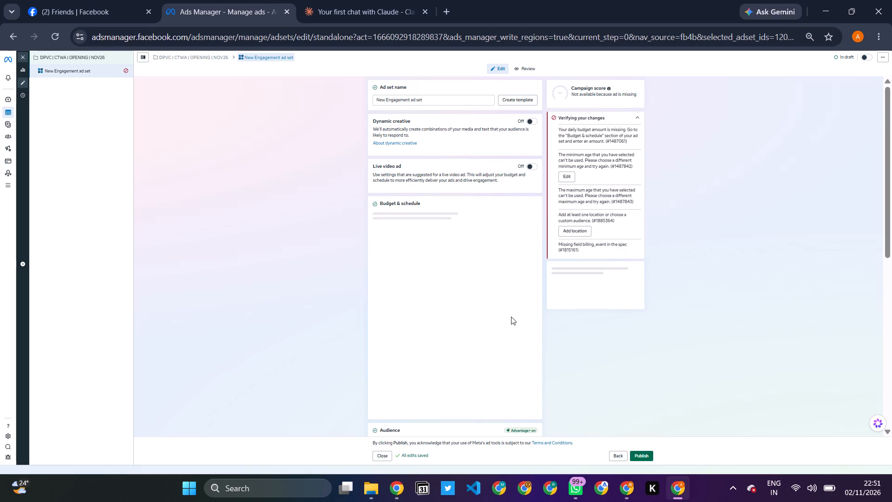
Look through the New Engagement ad set's conversion, budget and schedule, and audience sections.
scroll(511, 317, "down", 8)
scroll(520, 284, "up", 6)
scroll(405, 172, "up", 2)
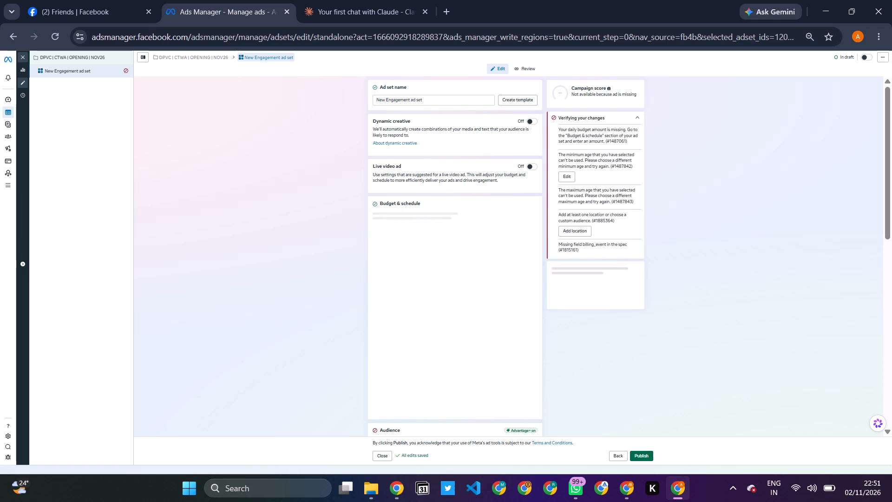
scroll(405, 172, "up", 1)
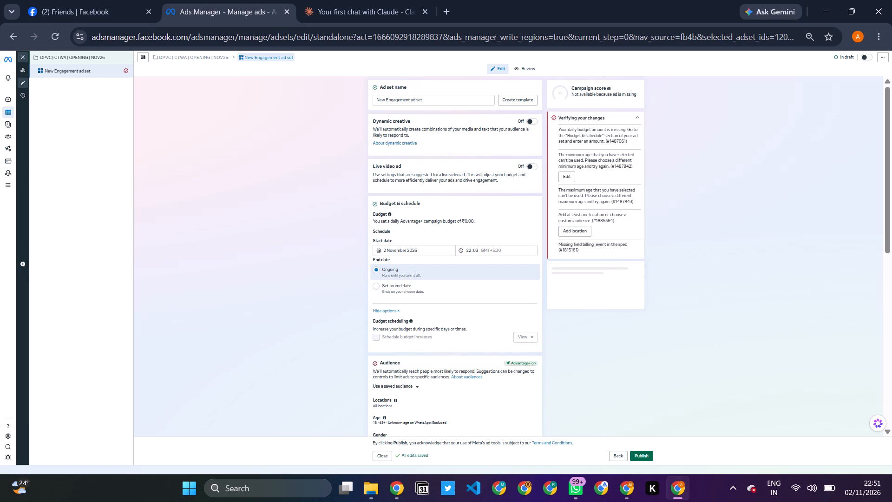
scroll(405, 172, "up", 2)
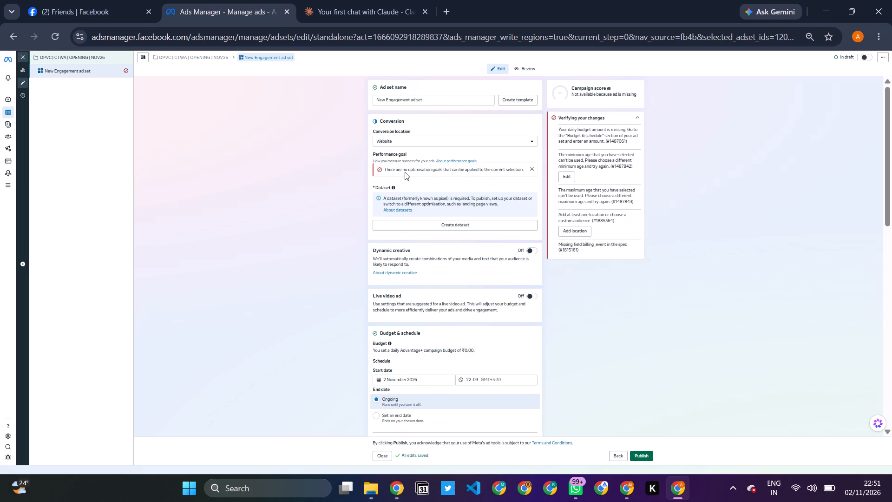
scroll(405, 172, "up", 1)
Open the ad set's conversion location options.
left_click(396, 140)
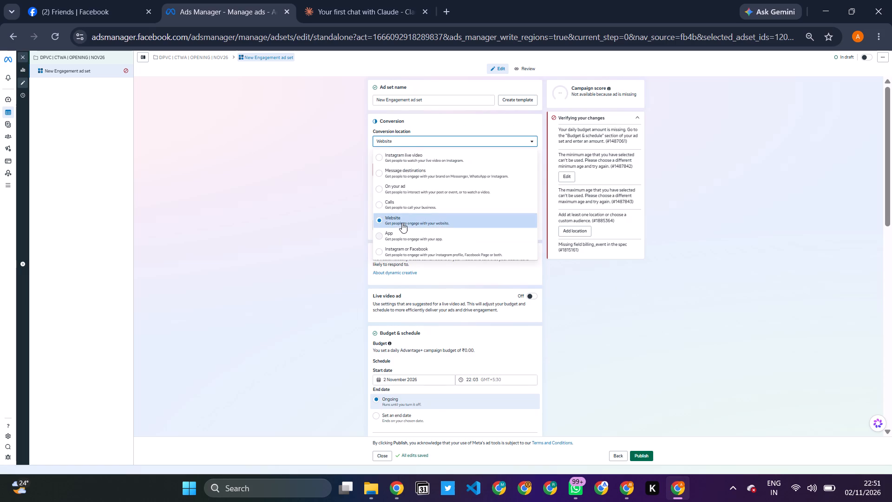
Set the conversion location to Message destinations and keep the performance goal at Maximise number of conversations.
scroll(399, 227, "down", 1)
left_click(381, 165)
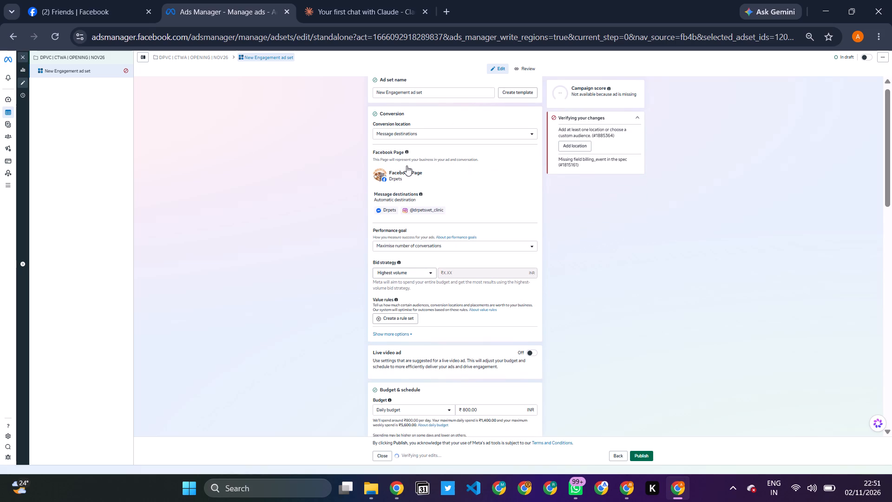
left_click(417, 246)
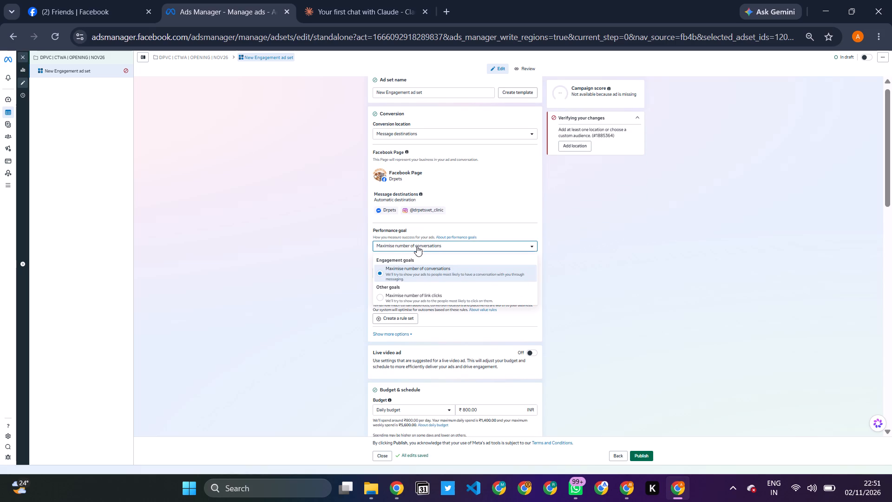
left_click(312, 249)
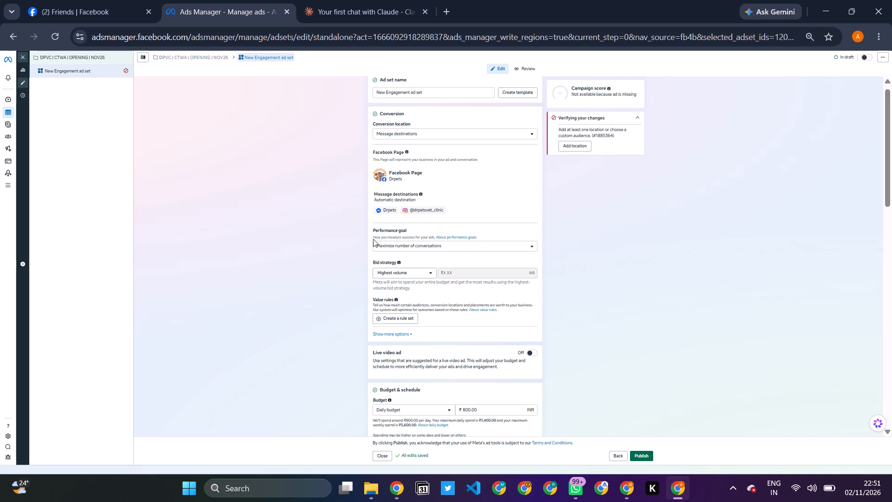
Switch the message destinations to Manual destination, untick Messenger, and try to untick Instagram.
scroll(377, 235, "up", 1)
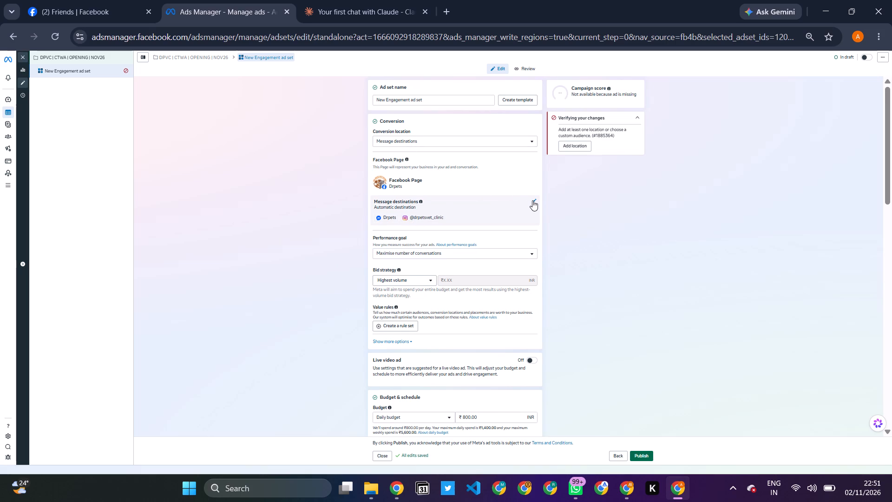
left_click(532, 200)
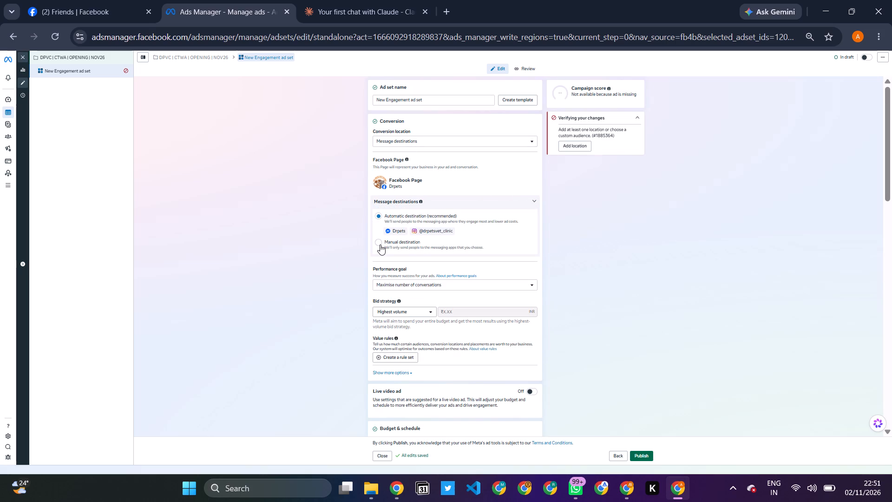
left_click(380, 244)
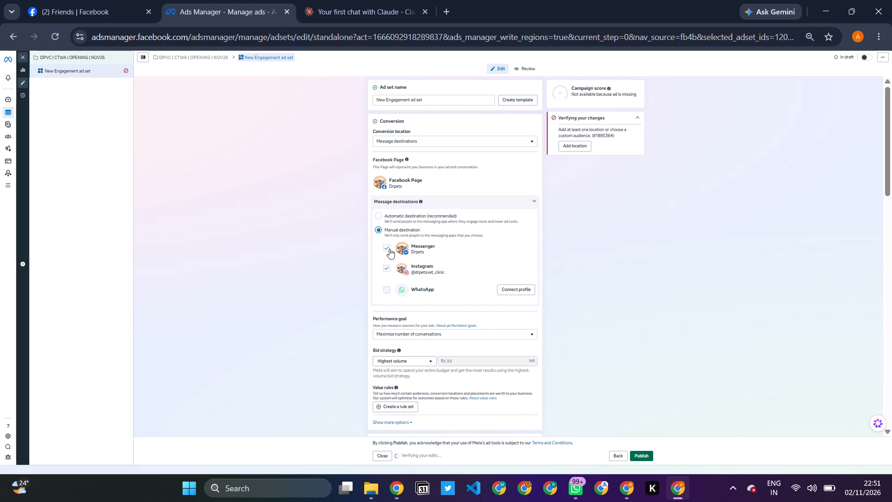
left_click(389, 249)
left_click(387, 268)
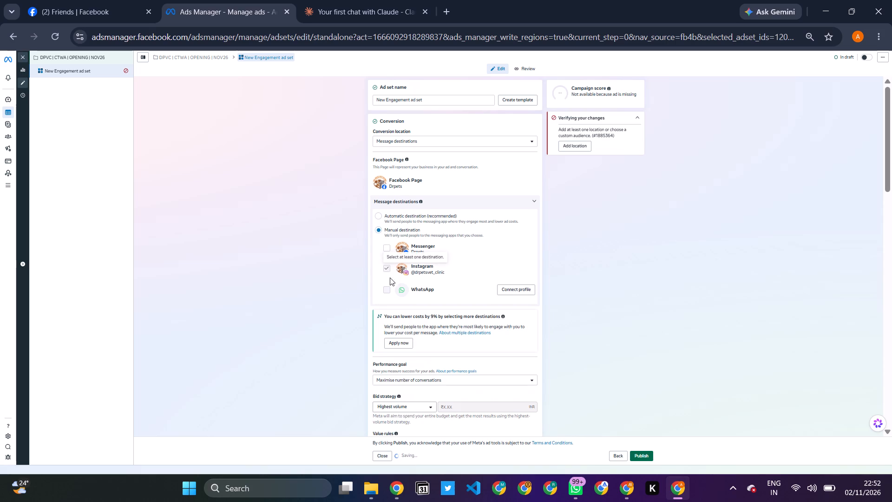
Start connecting a WhatsApp profile as a message destination and search the country codes for India.
left_click(525, 289)
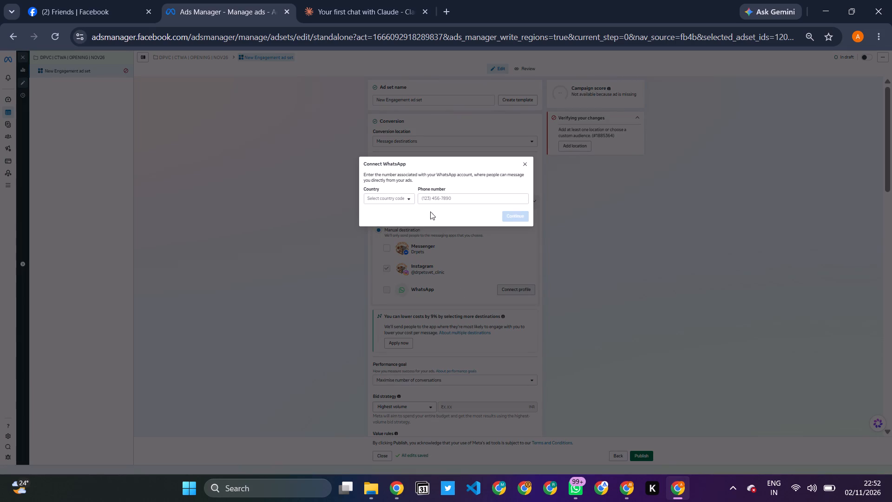
left_click(400, 196)
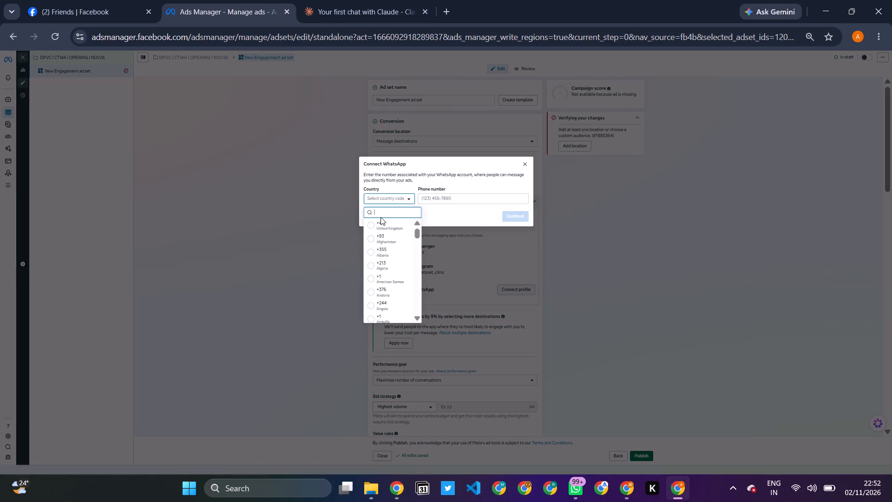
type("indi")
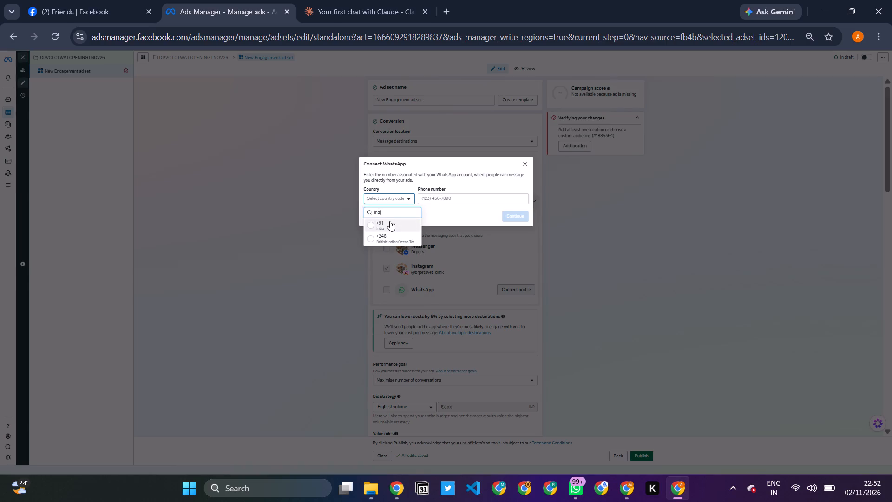
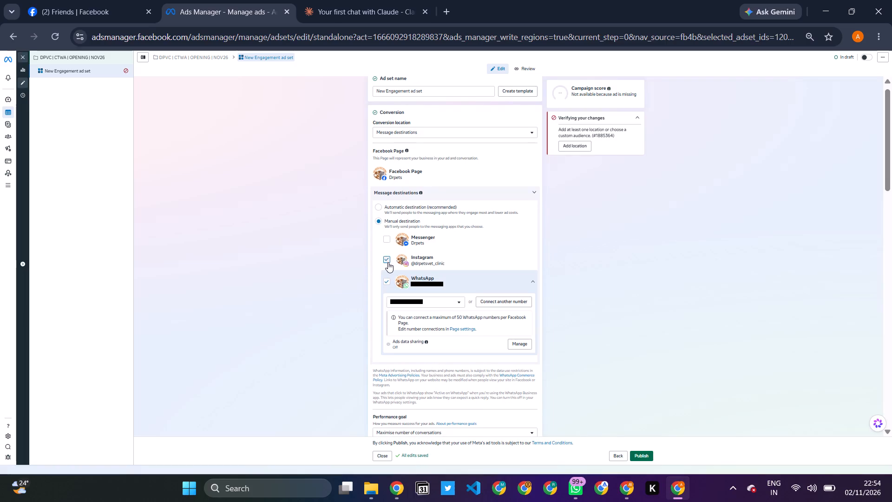
Review the ad set's message destinations, performance goal and bid strategy.
scroll(438, 320, "down", 3)
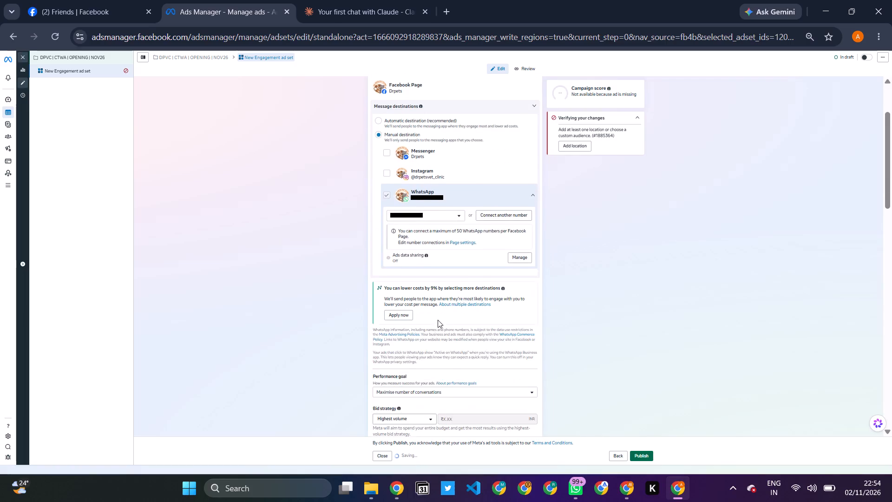
scroll(438, 320, "down", 1)
scroll(438, 320, "up", 4)
scroll(438, 320, "down", 2)
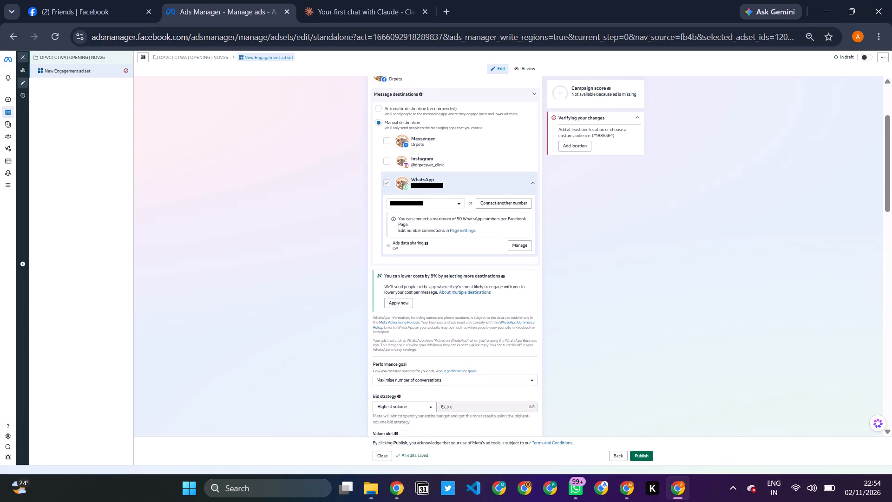
scroll(438, 320, "up", 4)
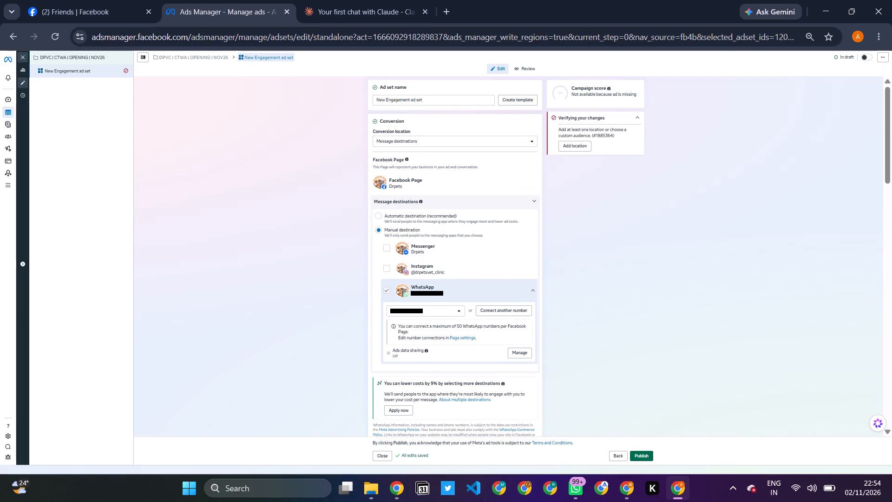
Clear the default name from the New Engagement ad set's name field.
left_click(422, 99)
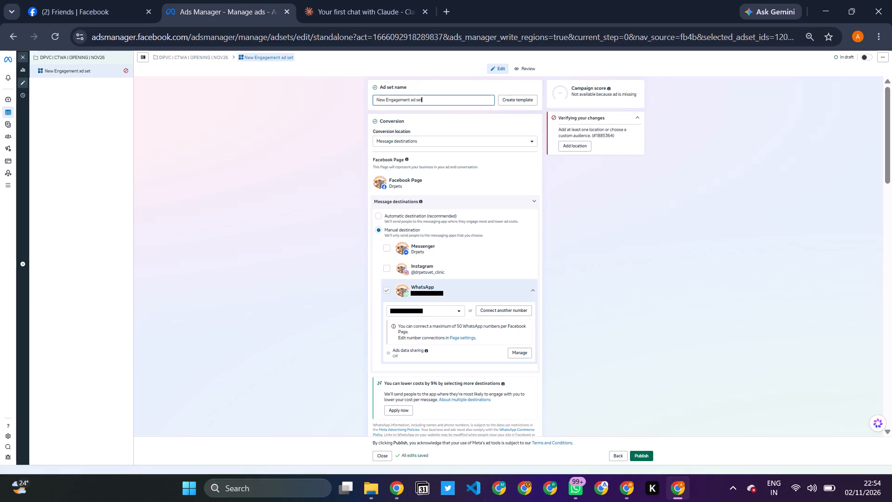
key("BackSpace")
key("BackSpace")
key("BackSpace")
key("BackSpace")
key("BackSpace")
key("BackSpace")
key("BackSpace")
key("BackSpace")
key("BackSpace")
key("BackSpace")
key("BackSpace")
key("BackSpace")
key("BackSpace")
key("BackSpace")
key("BackSpace")
key("BackSpace")
key("BackSpace")
key("BackSpace")
key("BackSpace")
key("BackSpace")
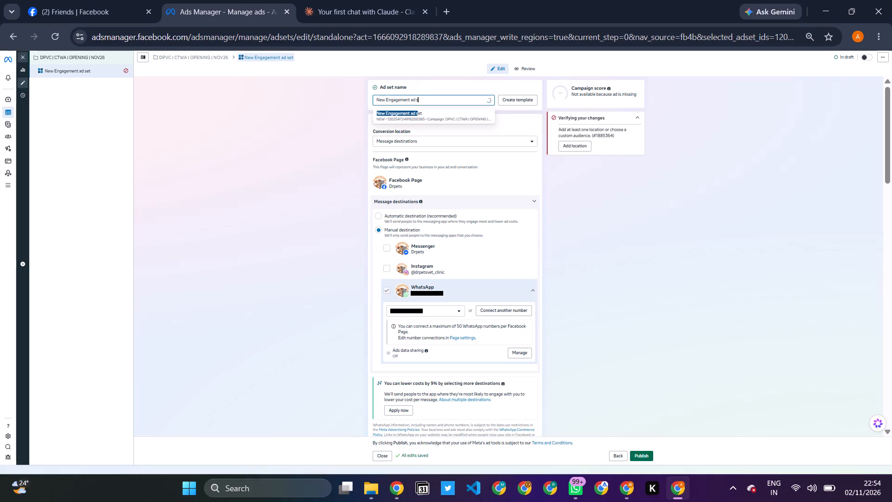
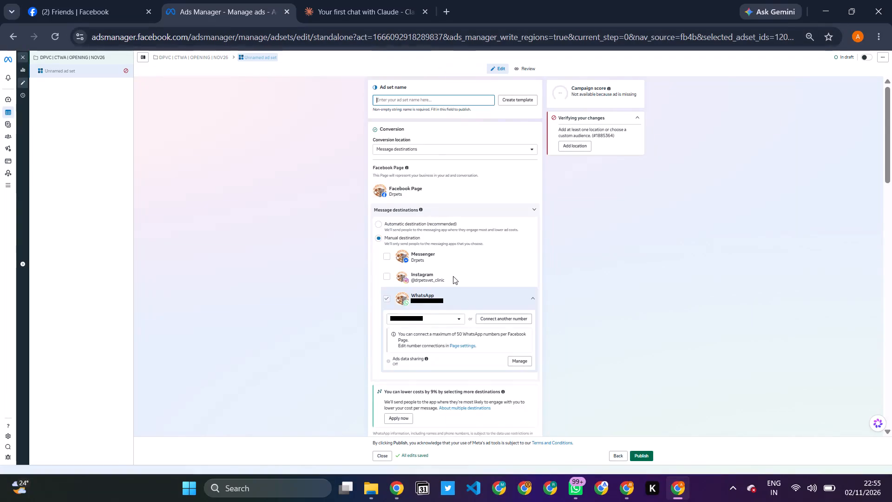
Review the ad set's WhatsApp message destination and conversion settings, and open the performance goal options.
scroll(453, 276, "down", 4)
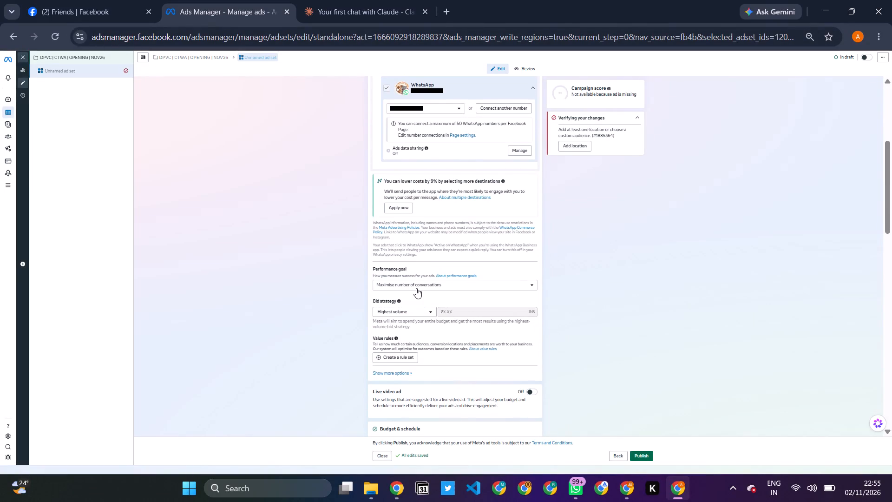
scroll(416, 288, "up", 3)
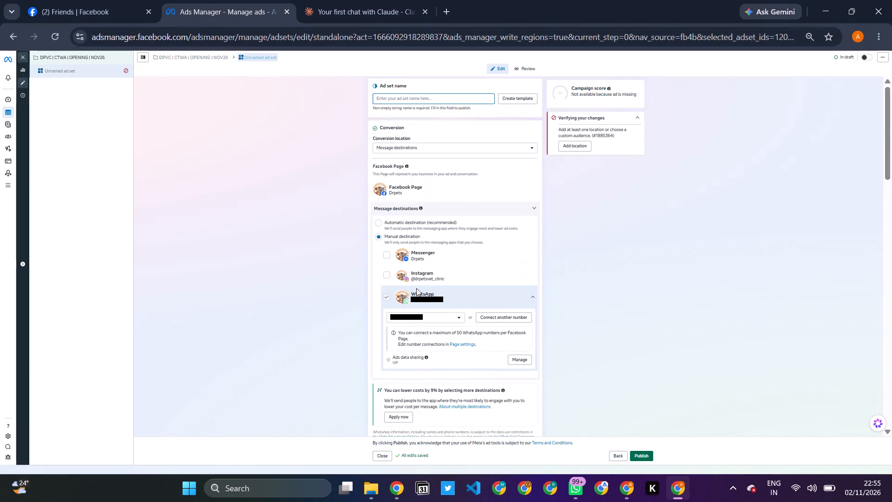
scroll(416, 288, "up", 3)
scroll(289, 246, "down", 2)
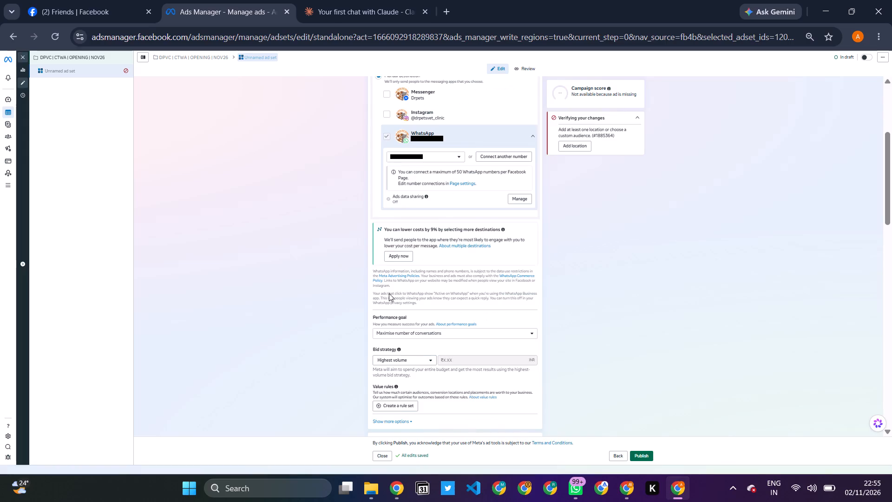
left_click(398, 317)
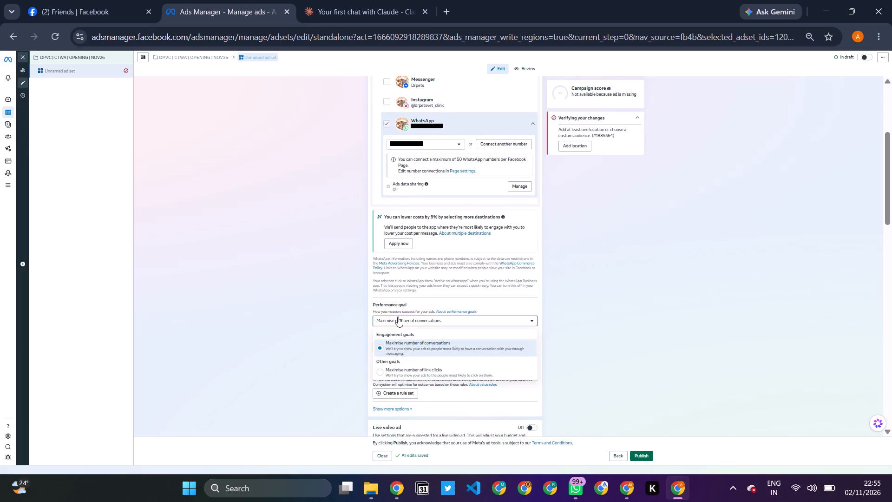
Keep the ad set's performance goal at Maximise number of conversations.
left_click(349, 328)
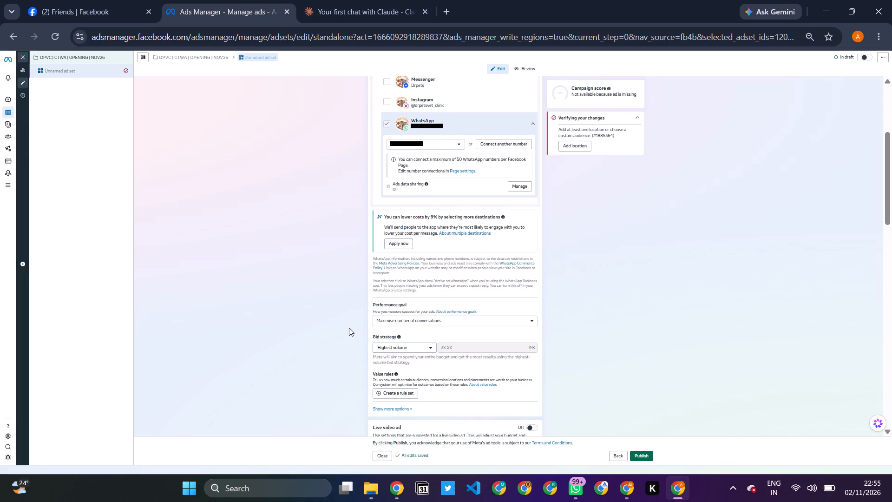
Give the ad set's schedule an end date of 6 November 2026 instead of leaving it ongoing.
scroll(393, 350, "down", 2)
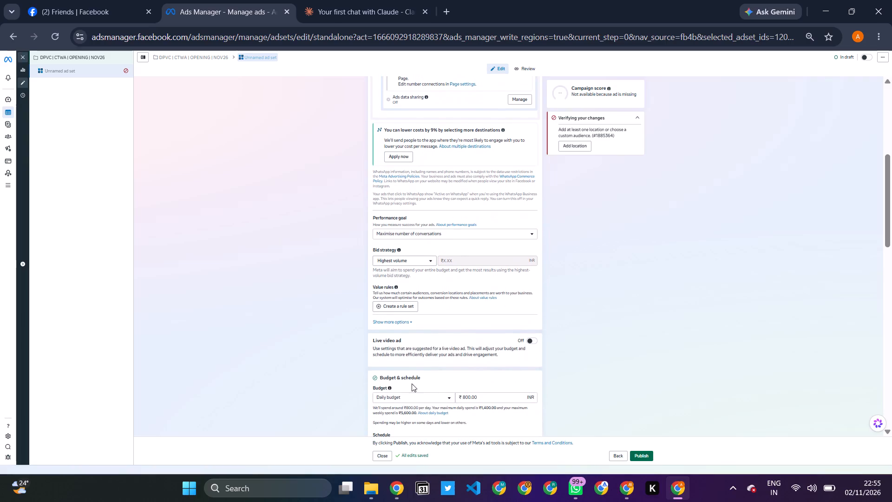
scroll(414, 387, "down", 2)
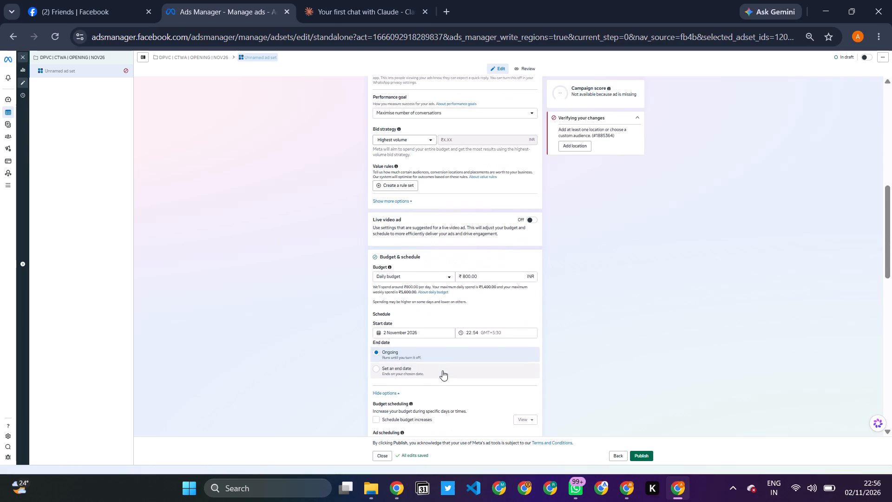
scroll(442, 370, "down", 1)
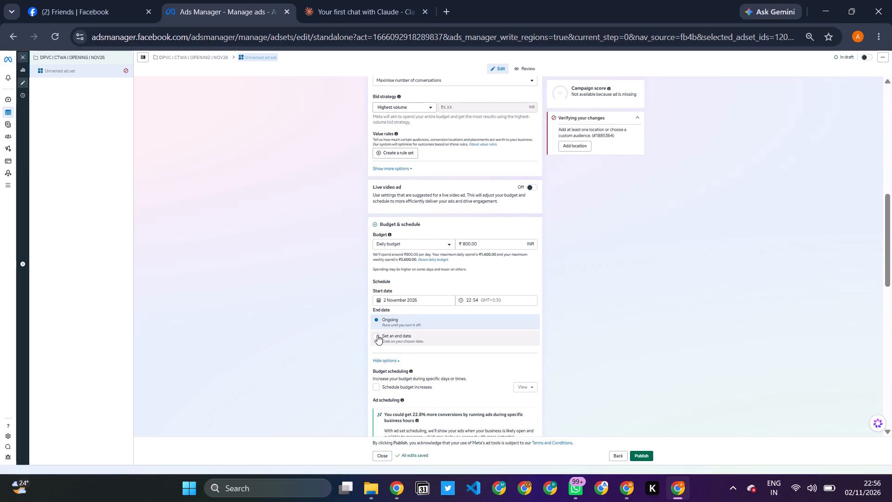
left_click(377, 335)
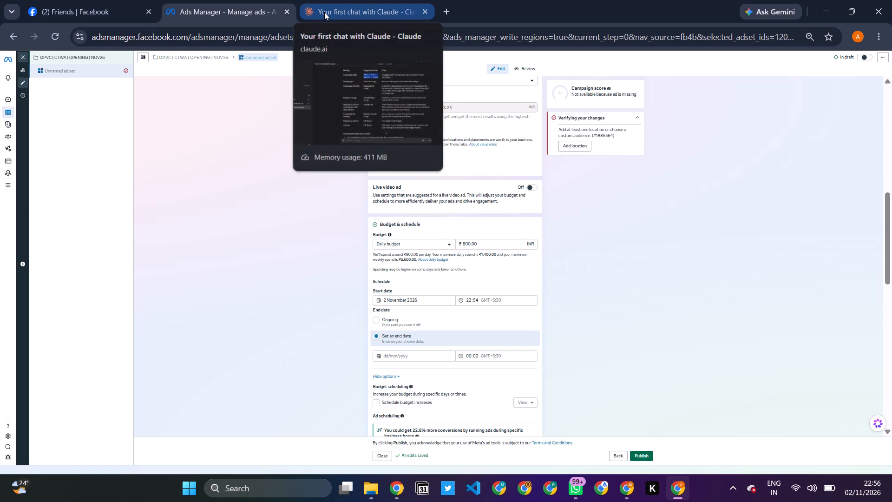
left_click(387, 357)
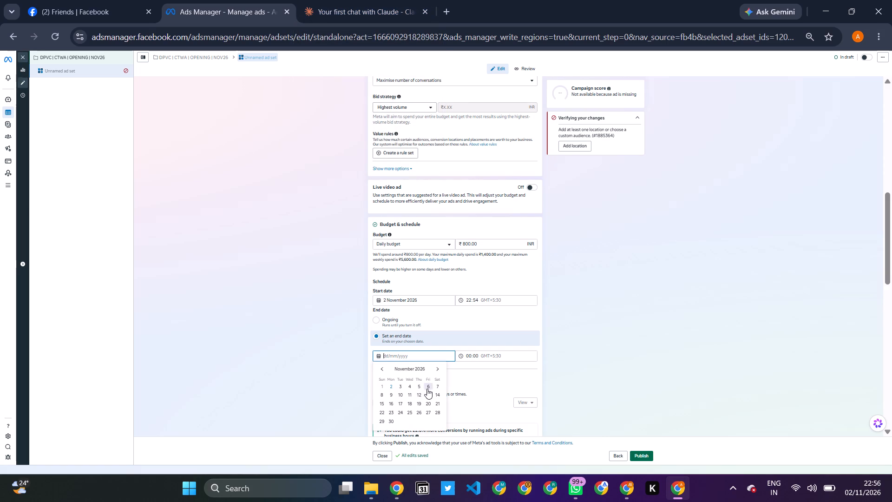
left_click(427, 389)
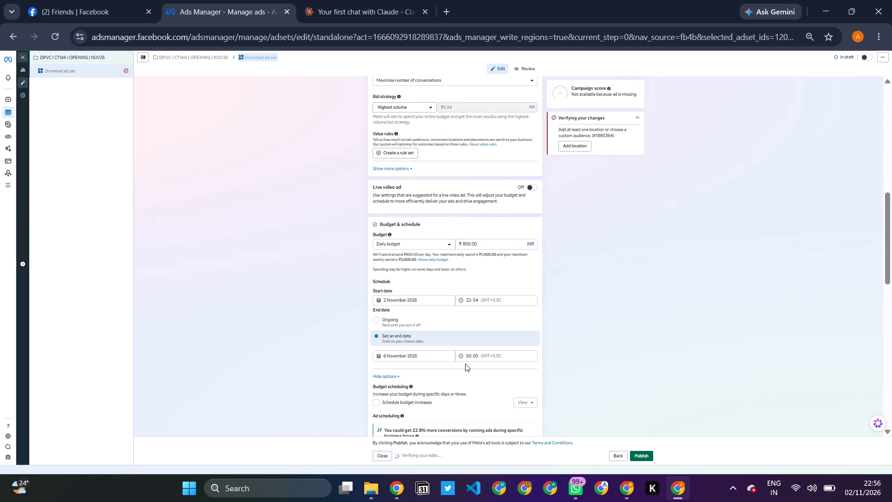
Select Schedule budget increases under the ad set's budget scheduling.
scroll(465, 363, "down", 2)
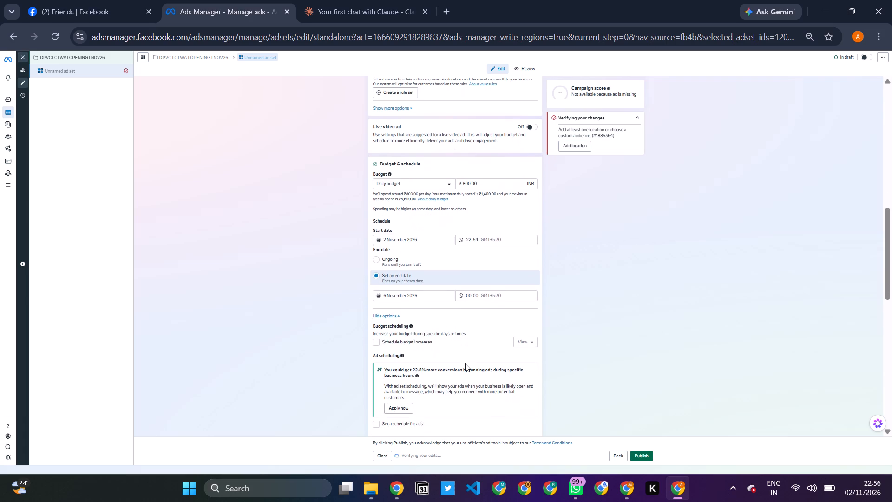
scroll(465, 363, "down", 1)
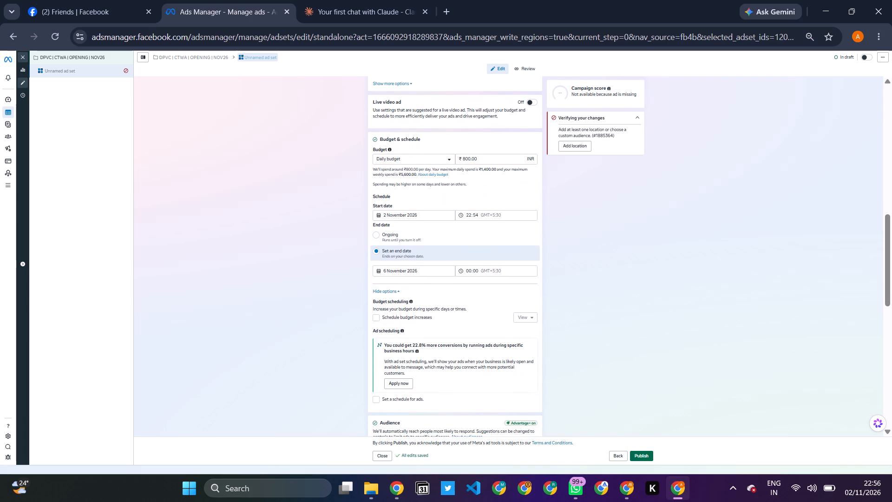
scroll(465, 363, "down", 1)
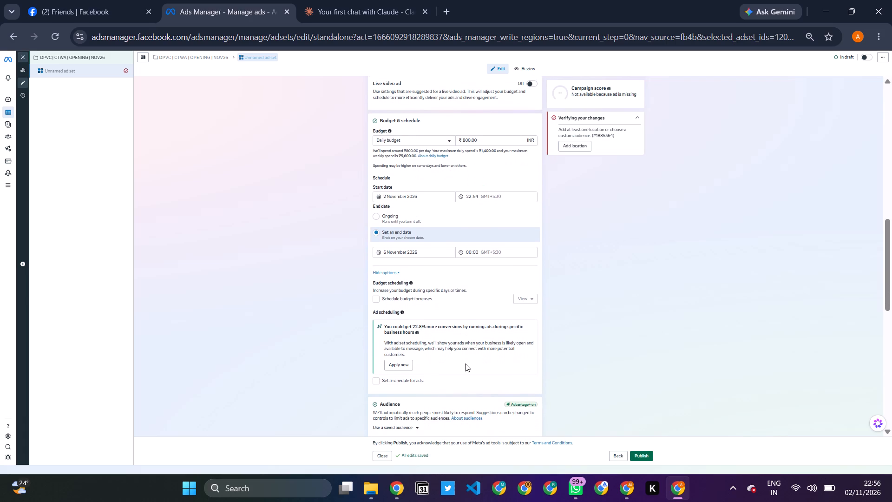
left_click(374, 299)
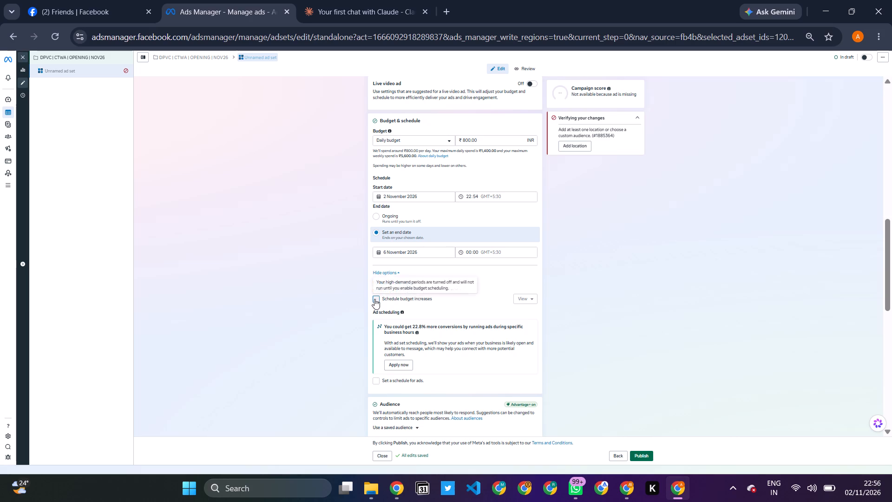
Turn off Schedule budget increases in the ad set's budget scheduling.
left_click(374, 299)
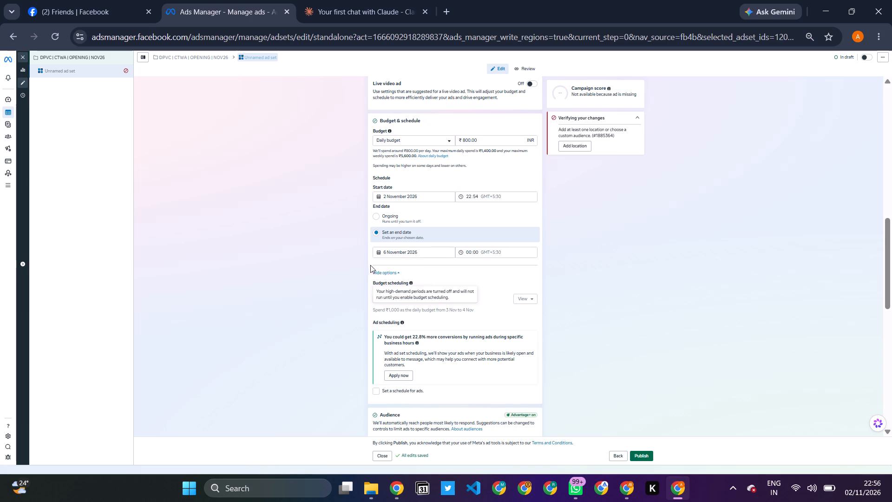
Dismiss the notice about the audience including unknown age on WhatsApp in the ad set's Audience section.
scroll(444, 283, "down", 3)
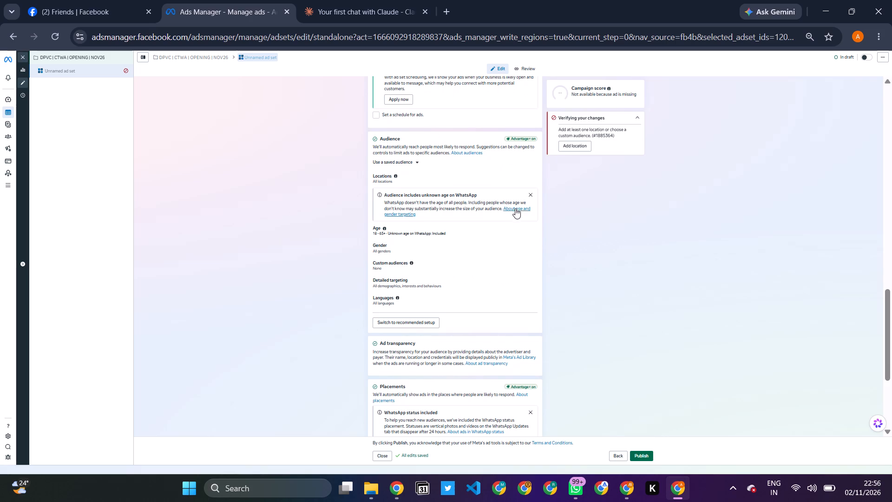
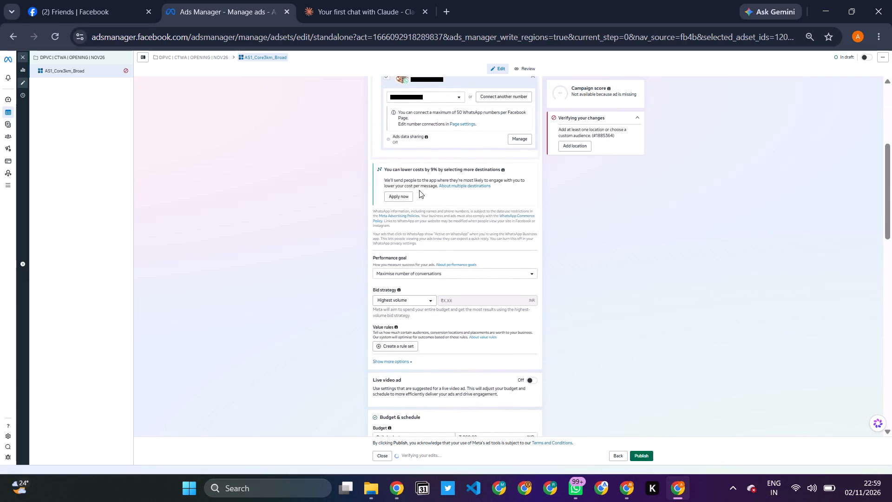
Open the ad set audience's Locations for editing and begin searching for a location to include, starting with "sa".
scroll(427, 263, "down", 3)
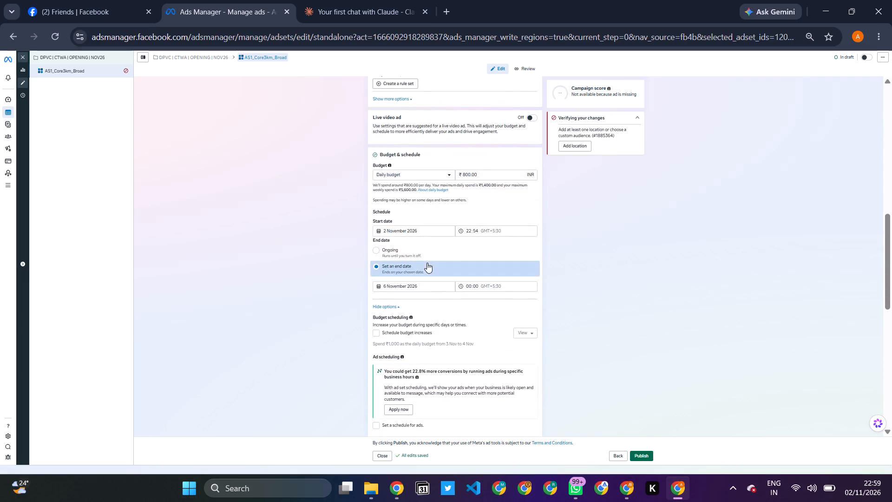
scroll(427, 263, "down", 3)
scroll(427, 263, "up", 1)
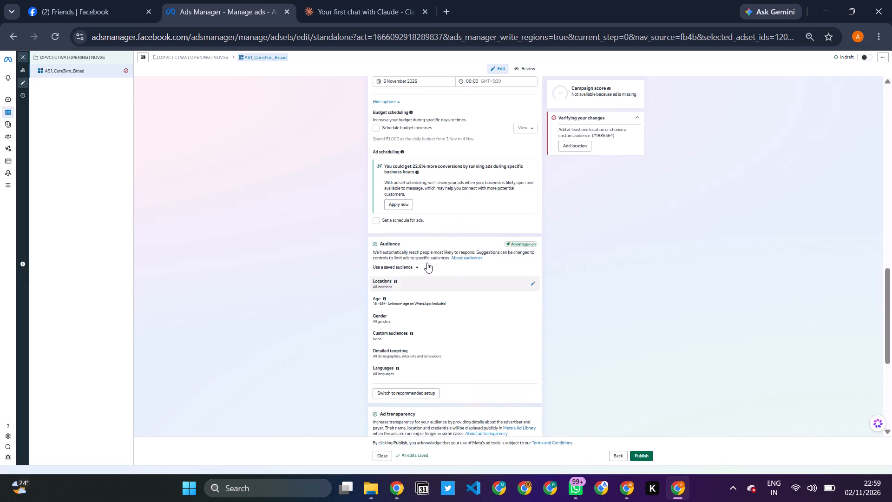
scroll(427, 263, "up", 1)
left_click(530, 285)
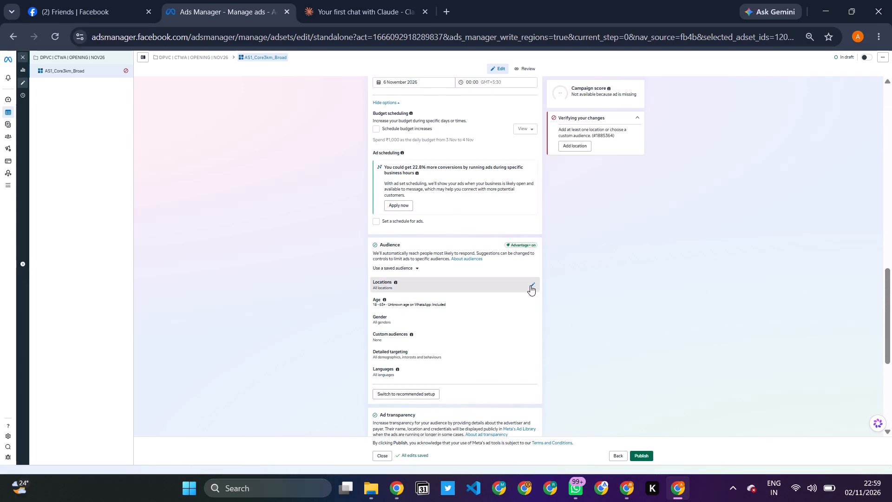
left_click(432, 314)
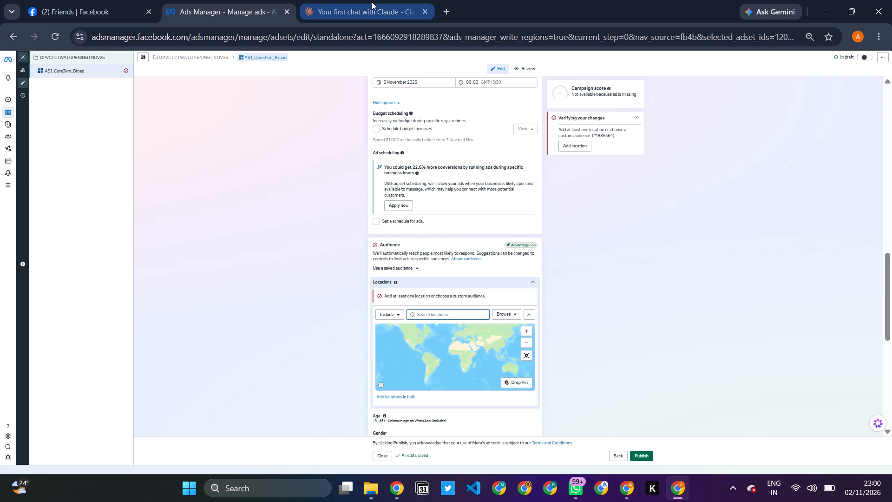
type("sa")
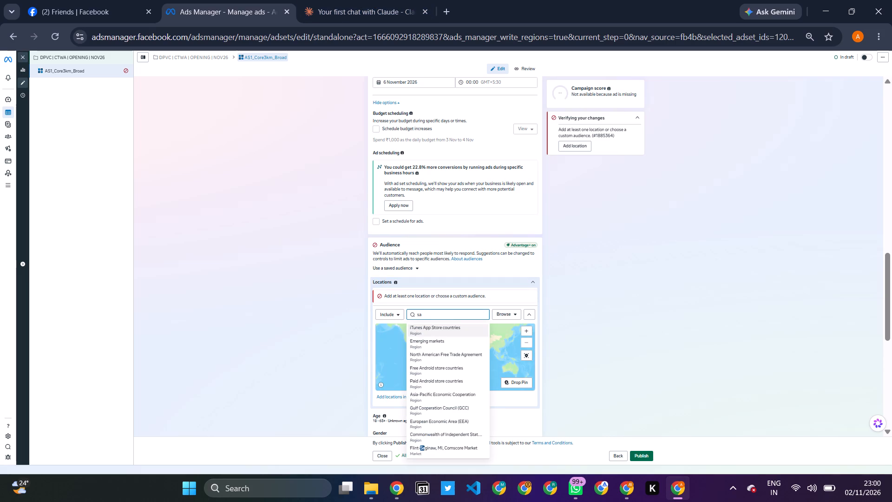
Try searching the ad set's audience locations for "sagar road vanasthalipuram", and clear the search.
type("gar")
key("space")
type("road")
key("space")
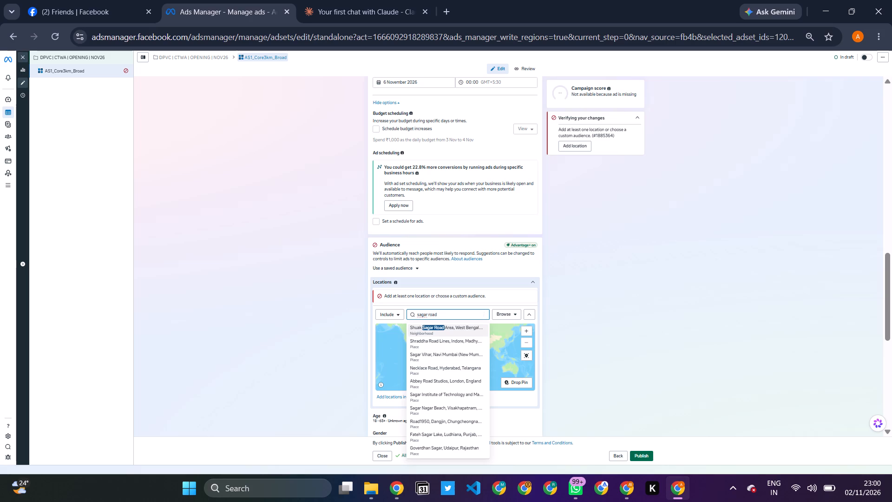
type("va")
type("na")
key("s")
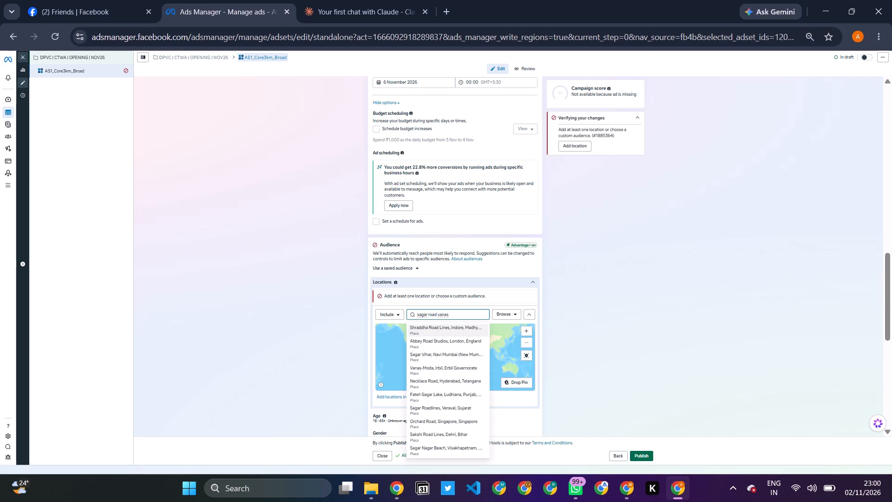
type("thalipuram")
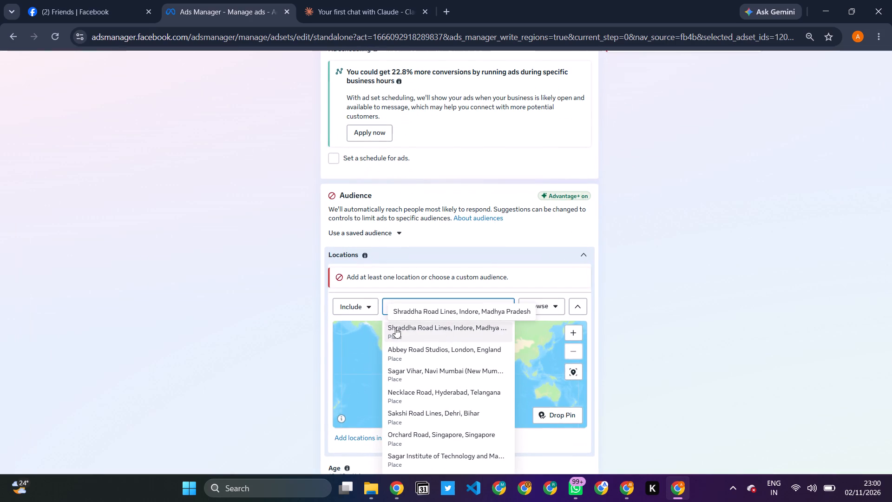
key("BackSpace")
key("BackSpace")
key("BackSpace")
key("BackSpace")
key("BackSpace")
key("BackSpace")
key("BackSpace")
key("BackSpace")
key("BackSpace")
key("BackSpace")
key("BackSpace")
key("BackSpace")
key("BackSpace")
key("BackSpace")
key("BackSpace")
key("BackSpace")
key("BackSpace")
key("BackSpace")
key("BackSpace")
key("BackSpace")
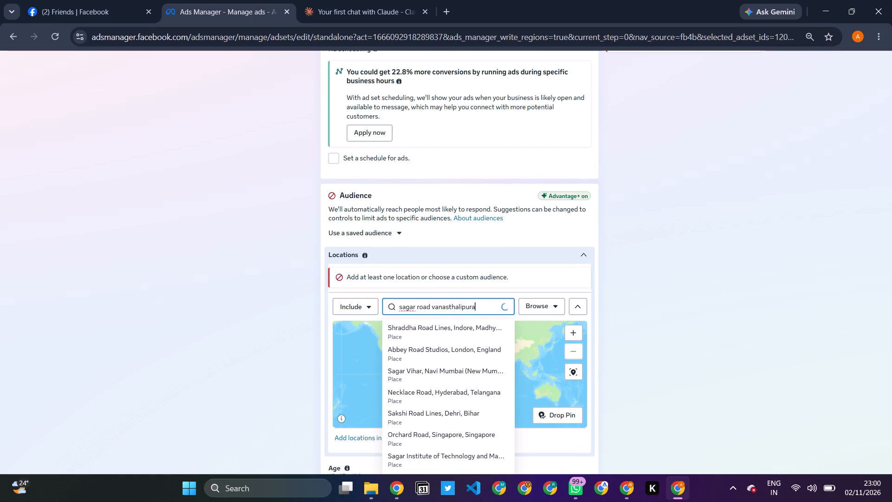
Search the audience locations for "vanastha" and include the Vanasthalipuram neighbourhood in Telangana, India.
type("vanastha")
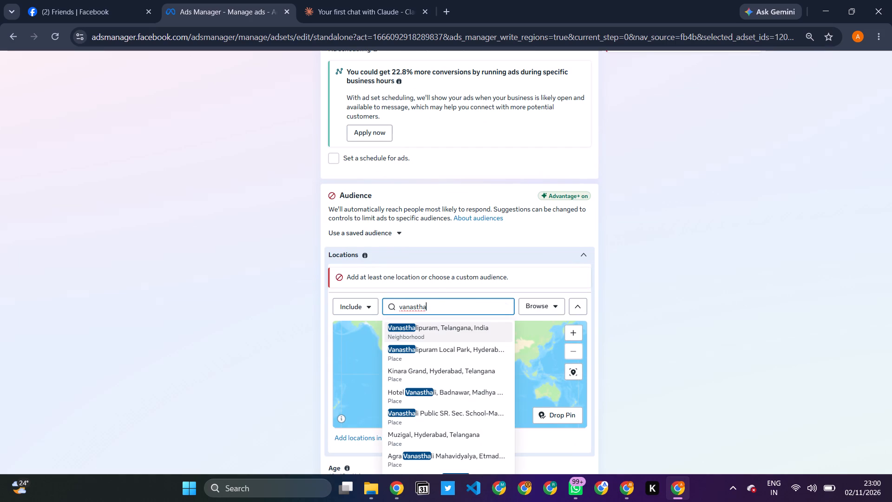
left_click(479, 330)
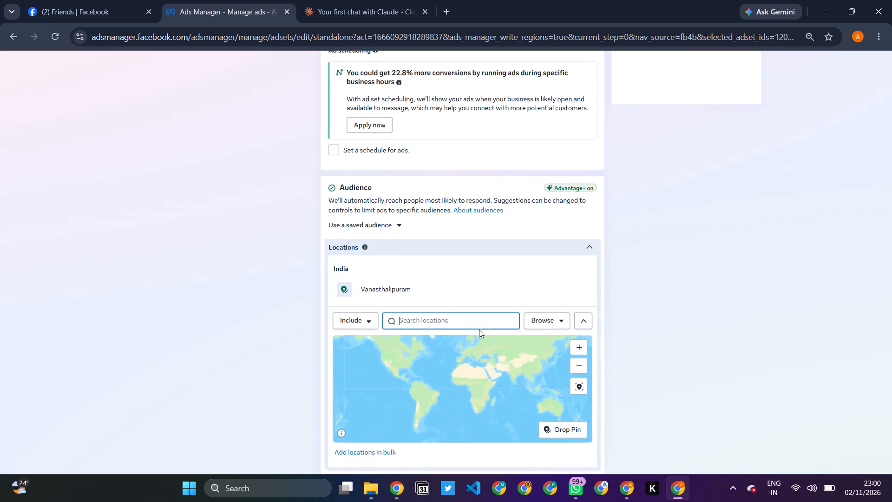
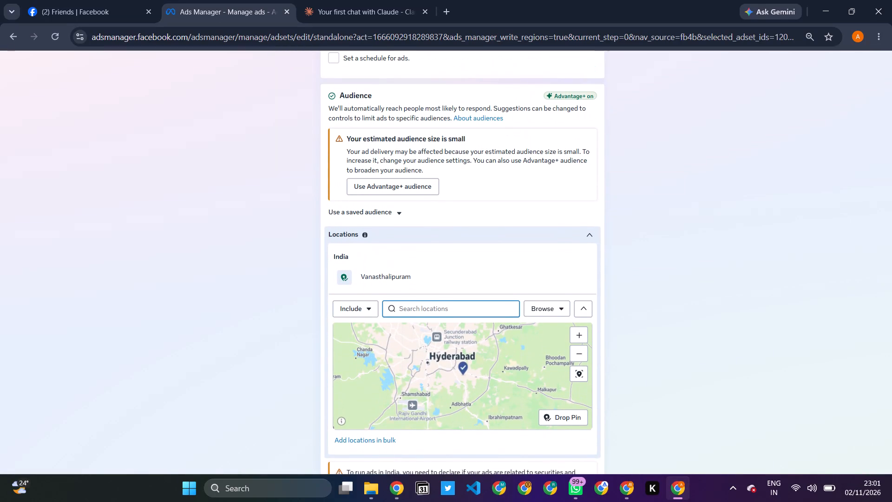
scroll(479, 330, "down", 2)
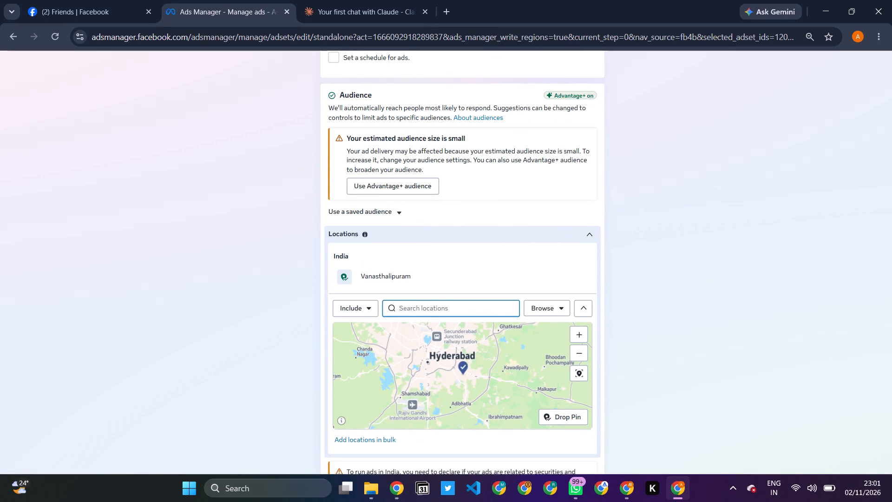
scroll(479, 330, "down", 1)
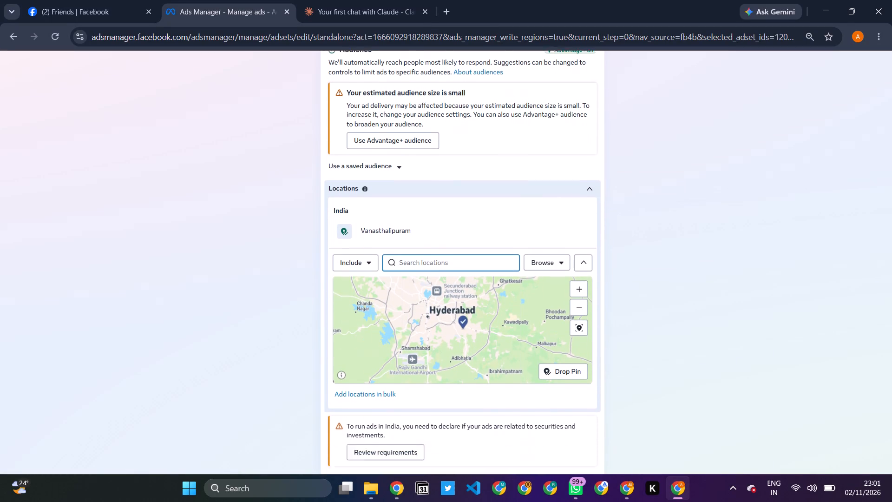
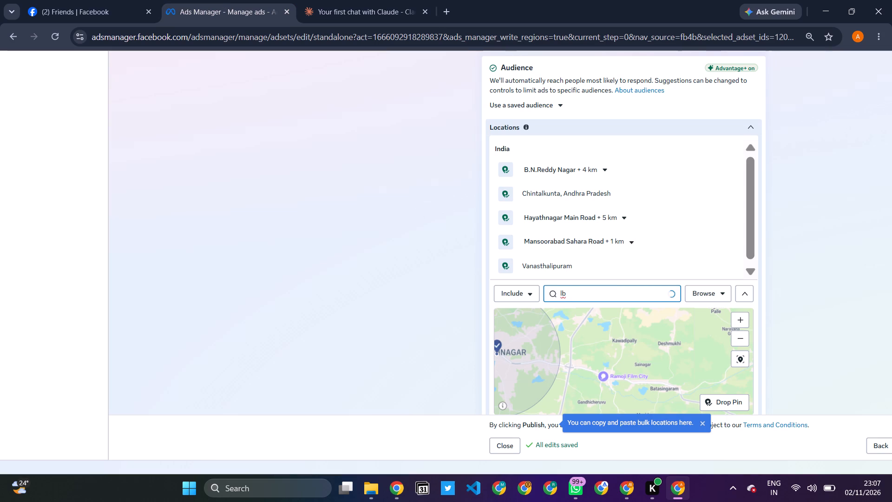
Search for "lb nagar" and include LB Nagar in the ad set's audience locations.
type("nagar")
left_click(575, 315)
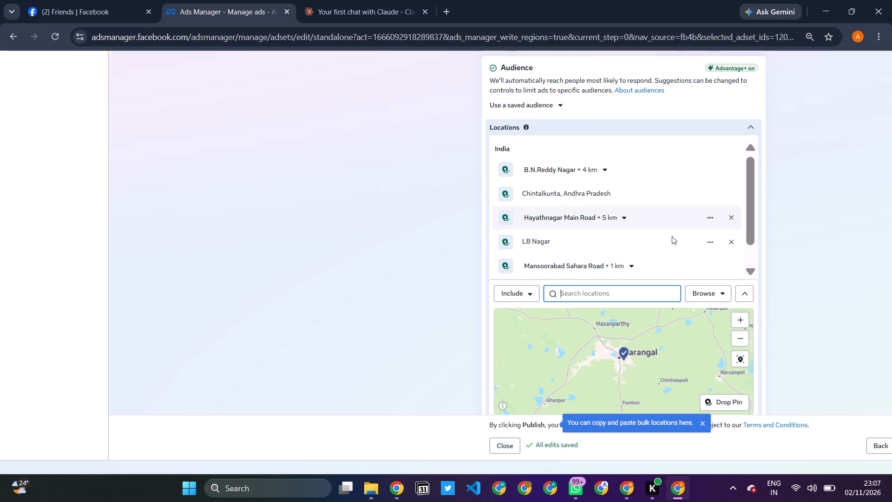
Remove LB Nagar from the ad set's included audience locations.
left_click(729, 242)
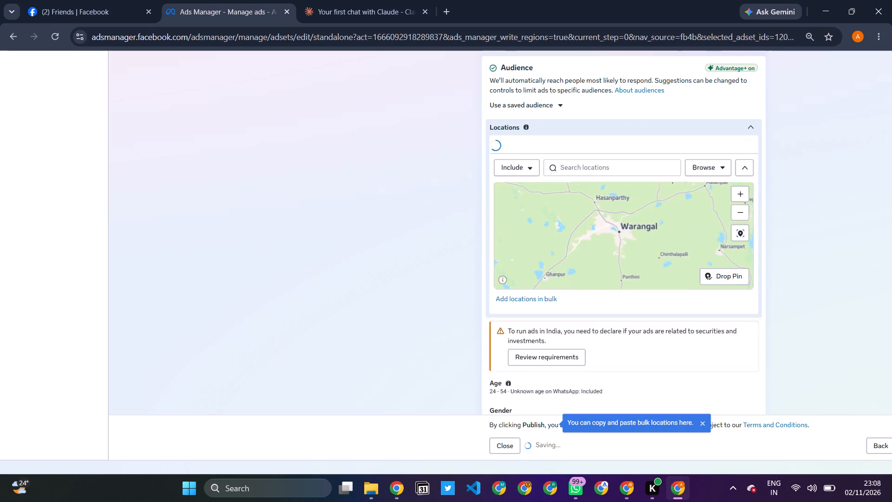
Search the audience locations for "lb nagar metro".
left_click(577, 297)
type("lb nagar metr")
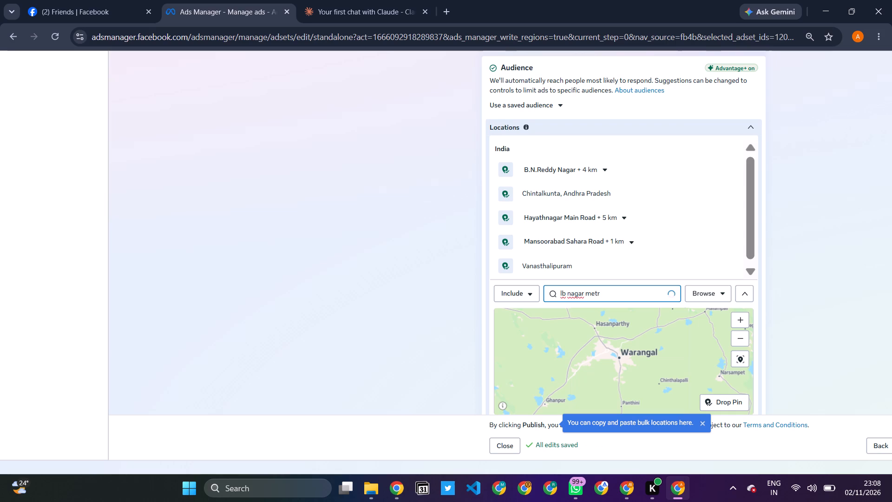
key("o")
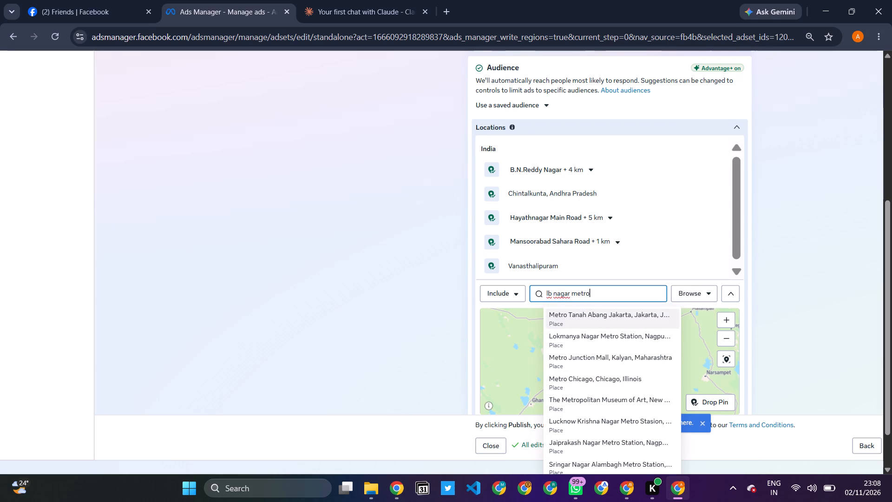
Replace the location search with "metro station lb nagr" and look through the suggested places.
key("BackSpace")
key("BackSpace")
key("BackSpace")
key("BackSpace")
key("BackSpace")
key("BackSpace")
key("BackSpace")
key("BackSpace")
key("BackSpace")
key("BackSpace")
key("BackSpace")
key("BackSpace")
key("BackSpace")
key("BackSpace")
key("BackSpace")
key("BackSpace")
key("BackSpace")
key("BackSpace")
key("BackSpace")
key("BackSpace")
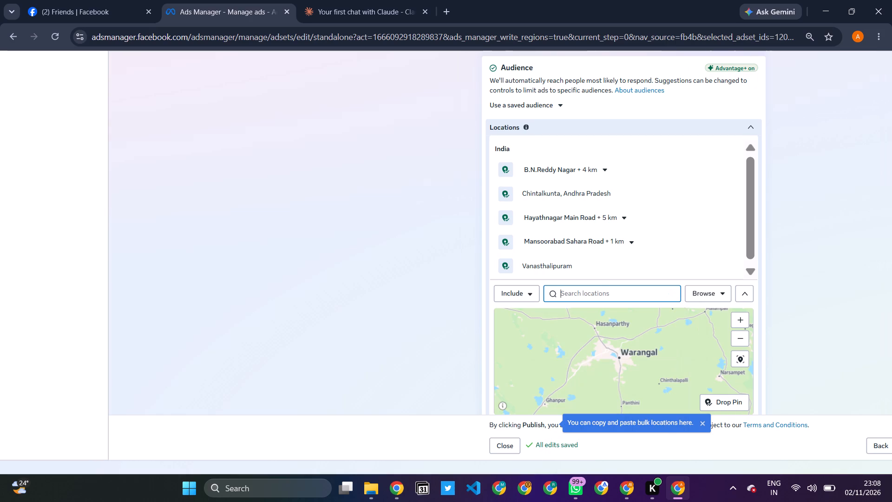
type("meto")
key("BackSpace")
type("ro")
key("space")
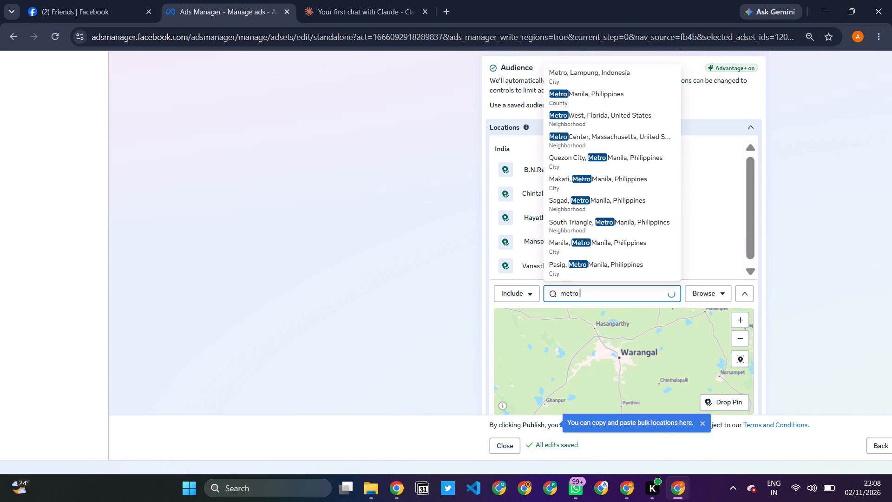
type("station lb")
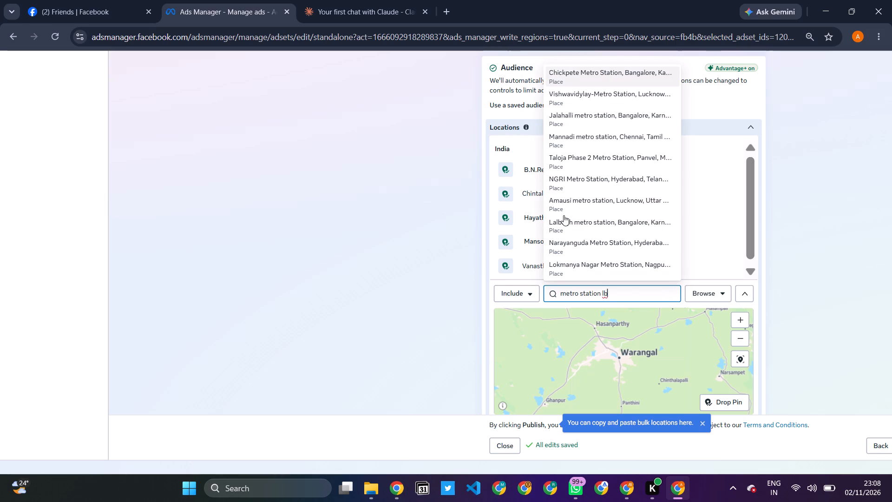
scroll(577, 214, "down", 1)
scroll(577, 214, "up", 1)
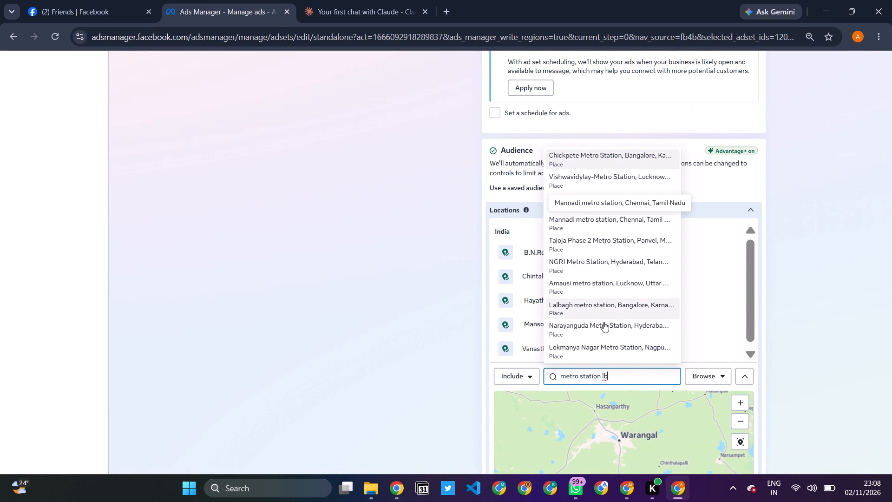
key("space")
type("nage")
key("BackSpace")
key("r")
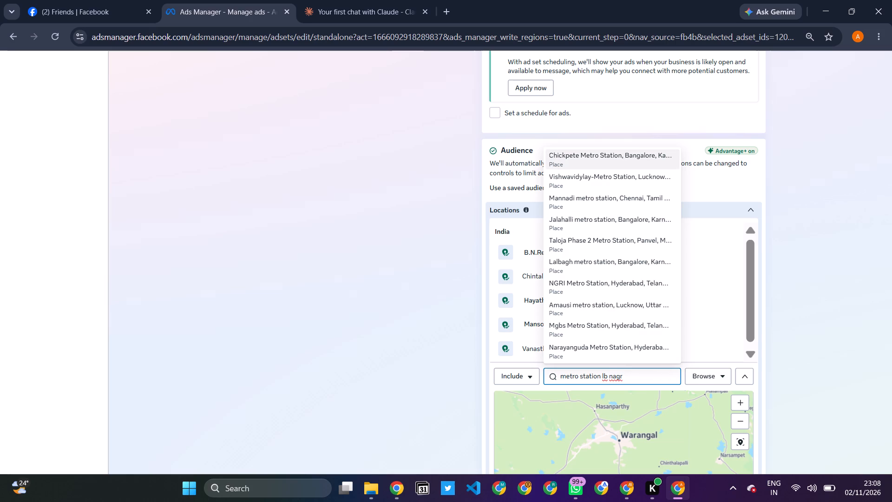
scroll(645, 220, "down", 1)
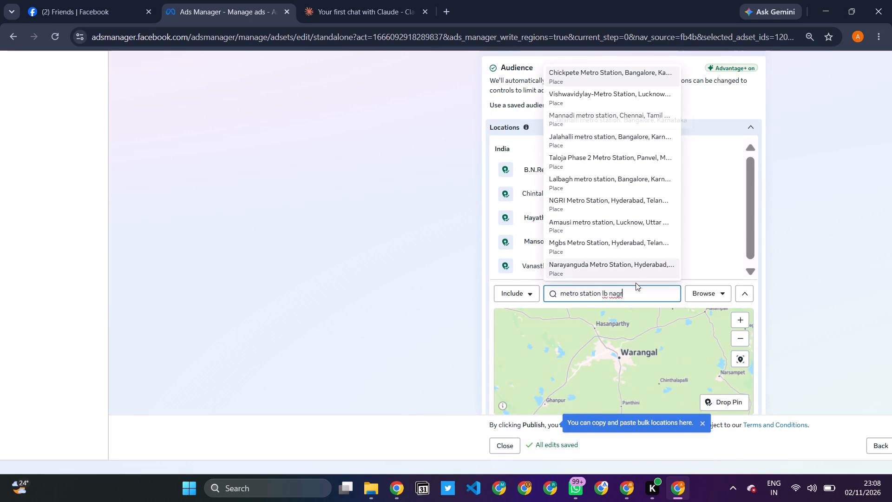
Shorten the location search to "metro station" and look through the suggested places.
key("BackSpace")
key("BackSpace")
key("BackSpace")
key("BackSpace")
key("BackSpace")
key("BackSpace")
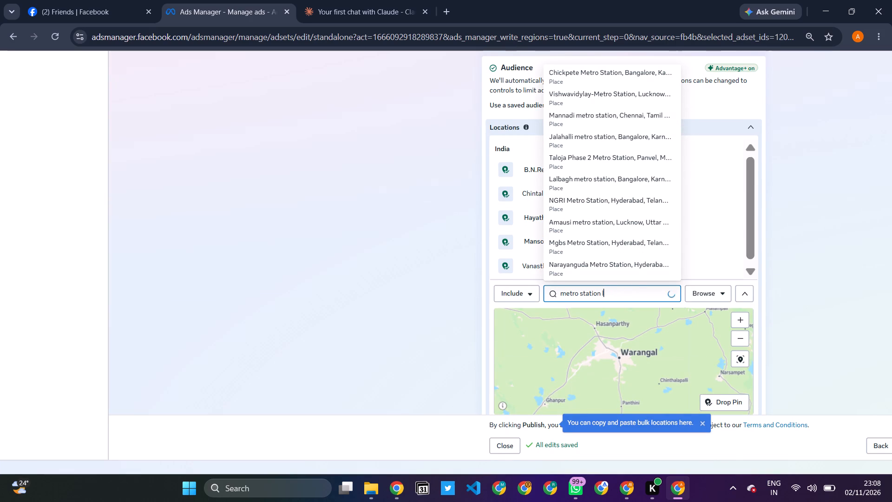
key("BackSpace")
key("BackSpace")
key("BackSpace")
key("BackSpace")
key("BackSpace")
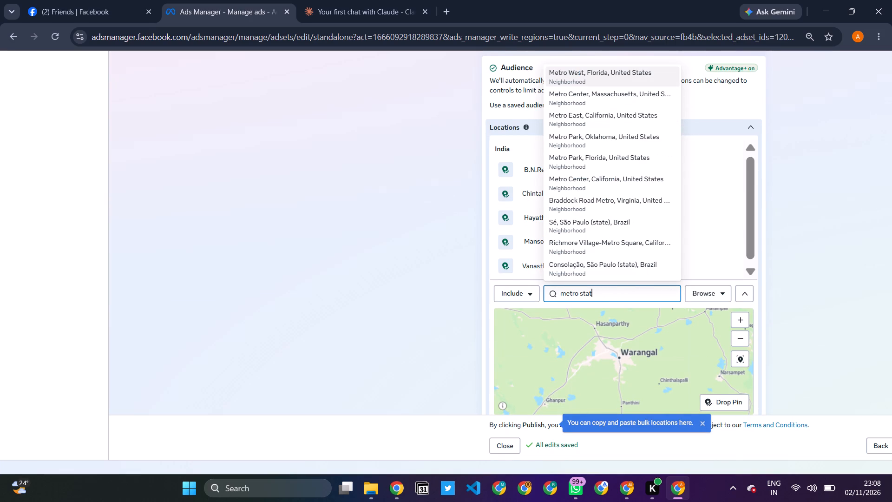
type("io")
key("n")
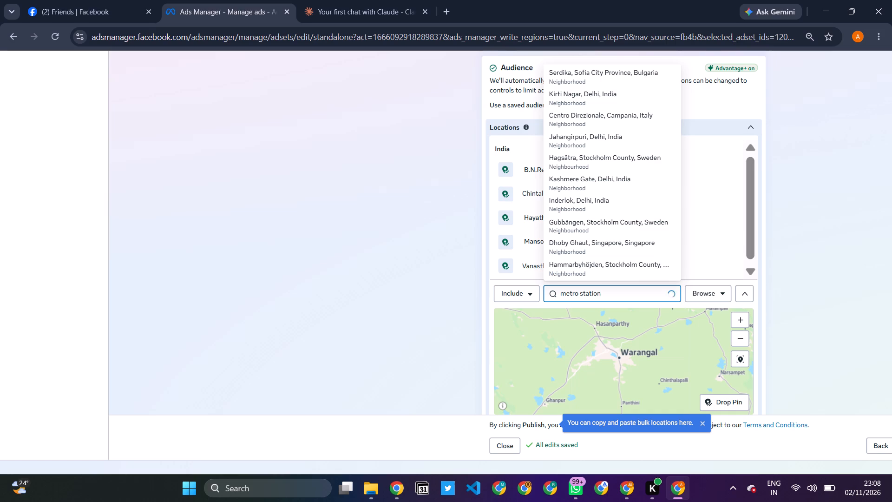
scroll(634, 225, "down", 1)
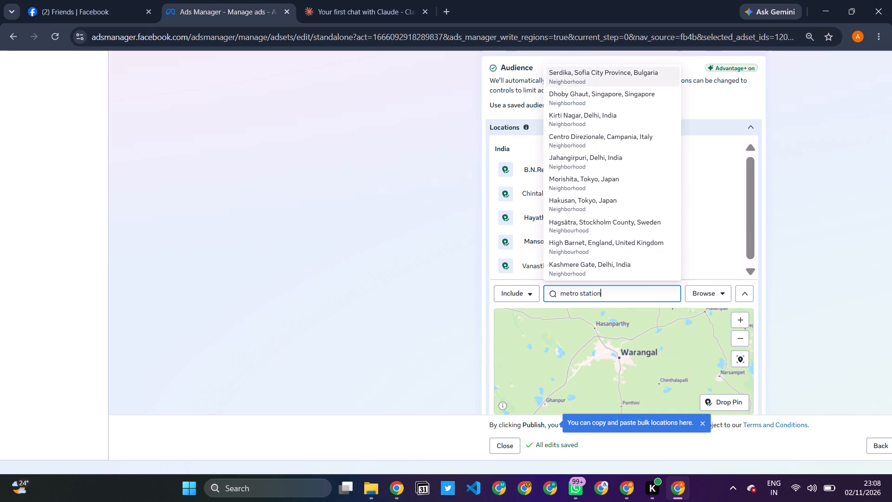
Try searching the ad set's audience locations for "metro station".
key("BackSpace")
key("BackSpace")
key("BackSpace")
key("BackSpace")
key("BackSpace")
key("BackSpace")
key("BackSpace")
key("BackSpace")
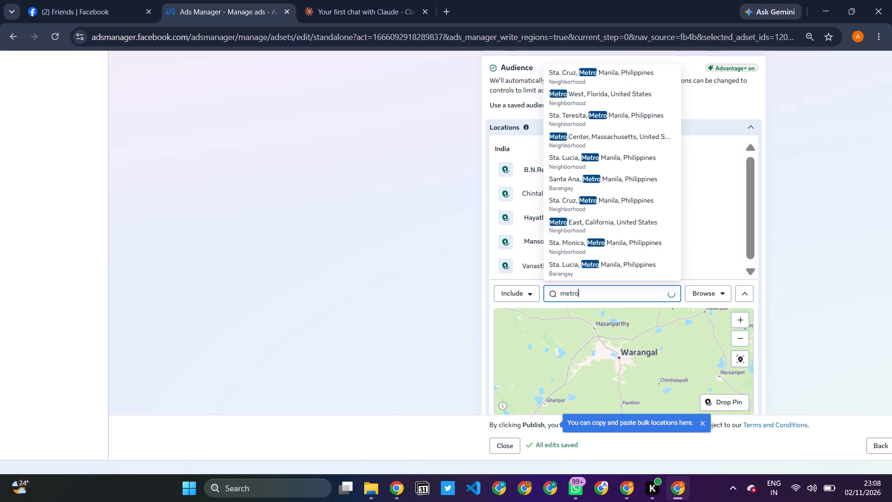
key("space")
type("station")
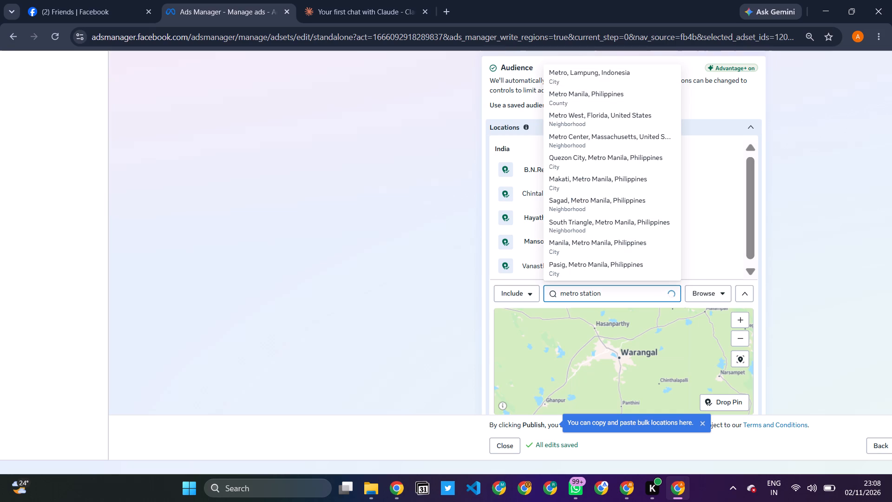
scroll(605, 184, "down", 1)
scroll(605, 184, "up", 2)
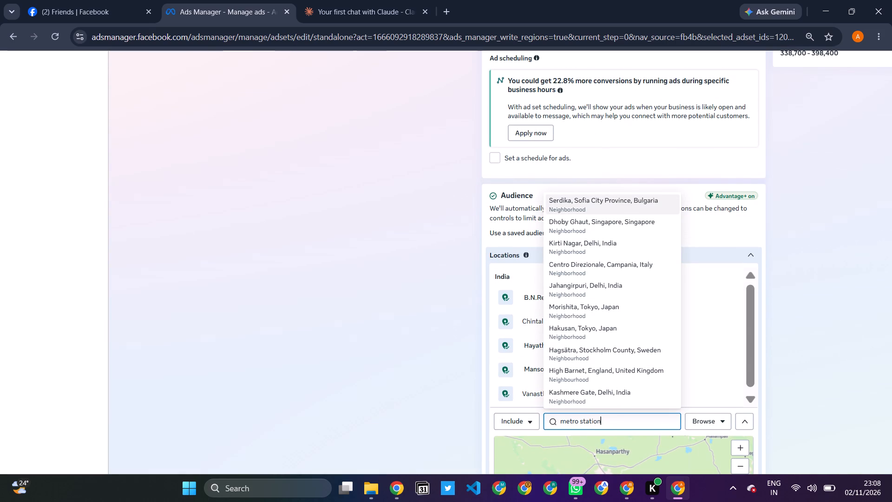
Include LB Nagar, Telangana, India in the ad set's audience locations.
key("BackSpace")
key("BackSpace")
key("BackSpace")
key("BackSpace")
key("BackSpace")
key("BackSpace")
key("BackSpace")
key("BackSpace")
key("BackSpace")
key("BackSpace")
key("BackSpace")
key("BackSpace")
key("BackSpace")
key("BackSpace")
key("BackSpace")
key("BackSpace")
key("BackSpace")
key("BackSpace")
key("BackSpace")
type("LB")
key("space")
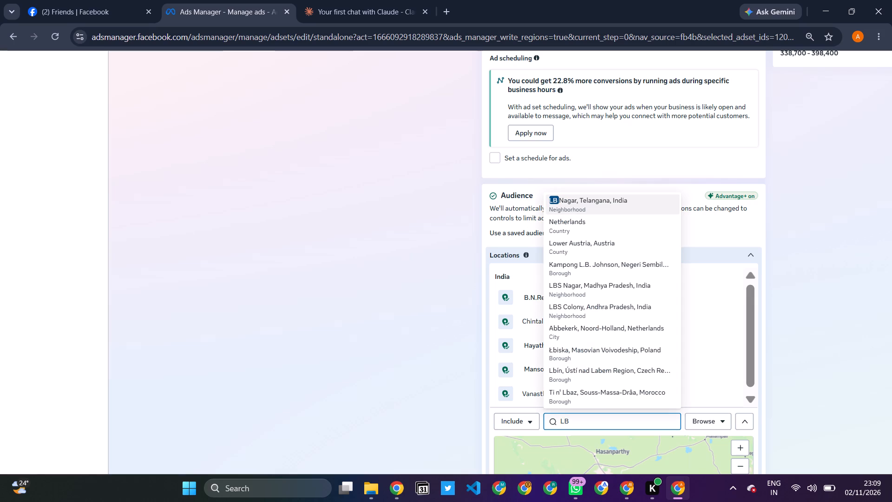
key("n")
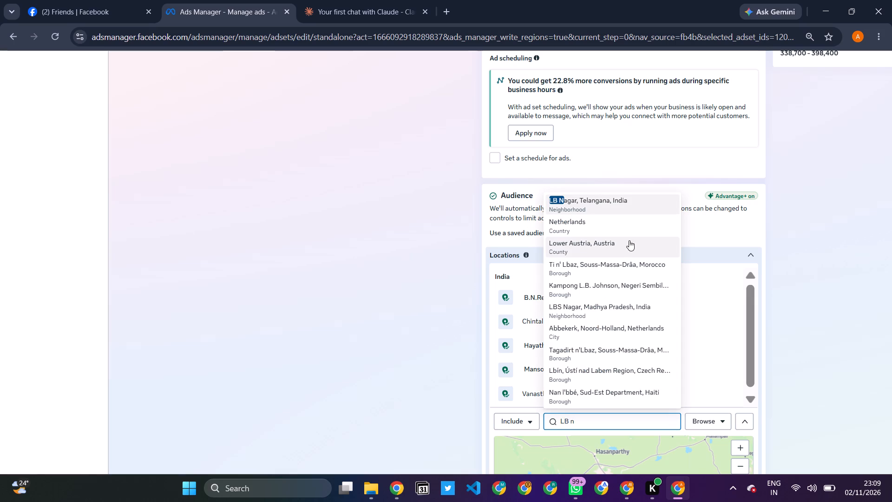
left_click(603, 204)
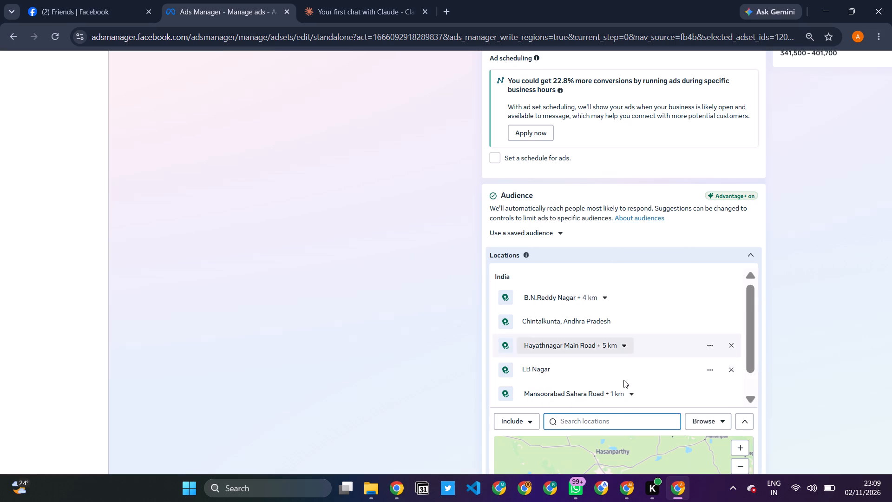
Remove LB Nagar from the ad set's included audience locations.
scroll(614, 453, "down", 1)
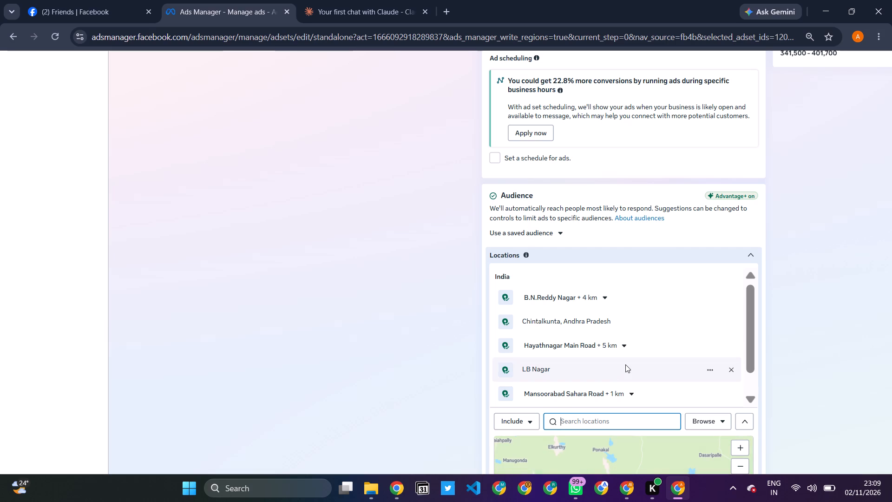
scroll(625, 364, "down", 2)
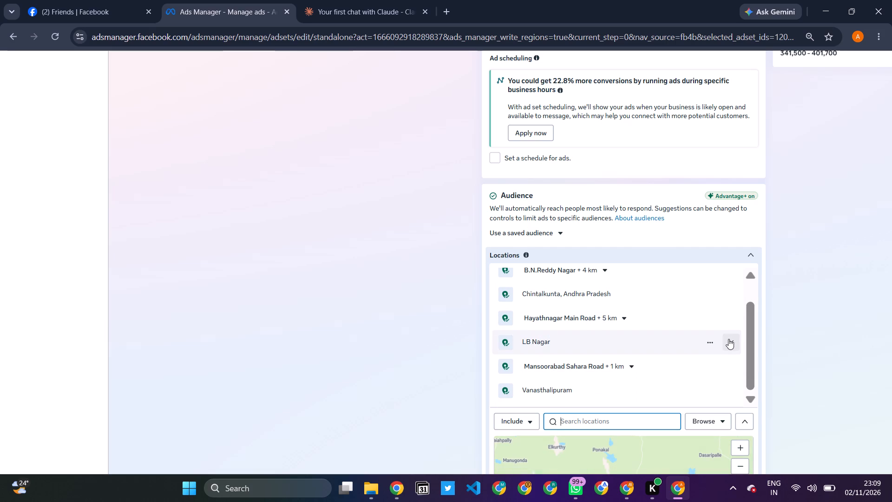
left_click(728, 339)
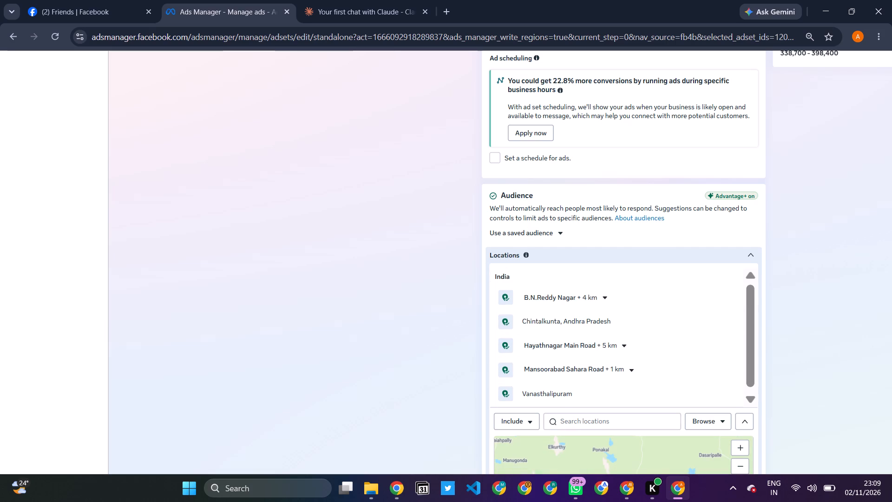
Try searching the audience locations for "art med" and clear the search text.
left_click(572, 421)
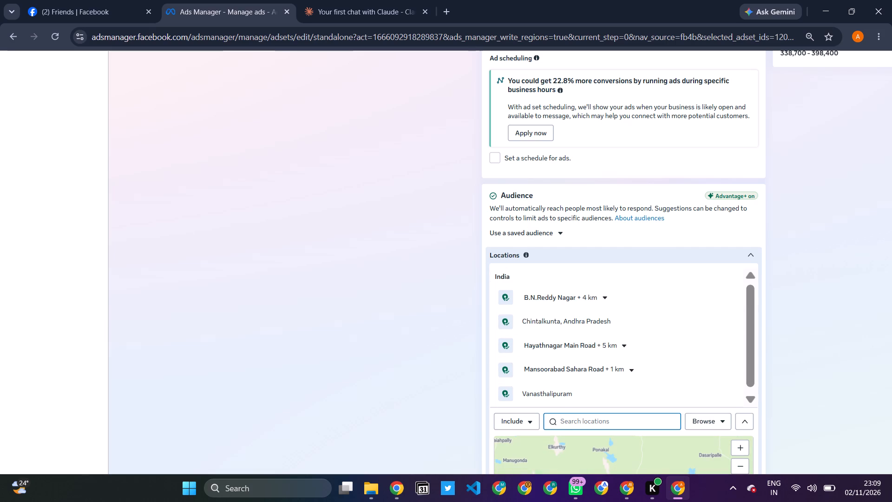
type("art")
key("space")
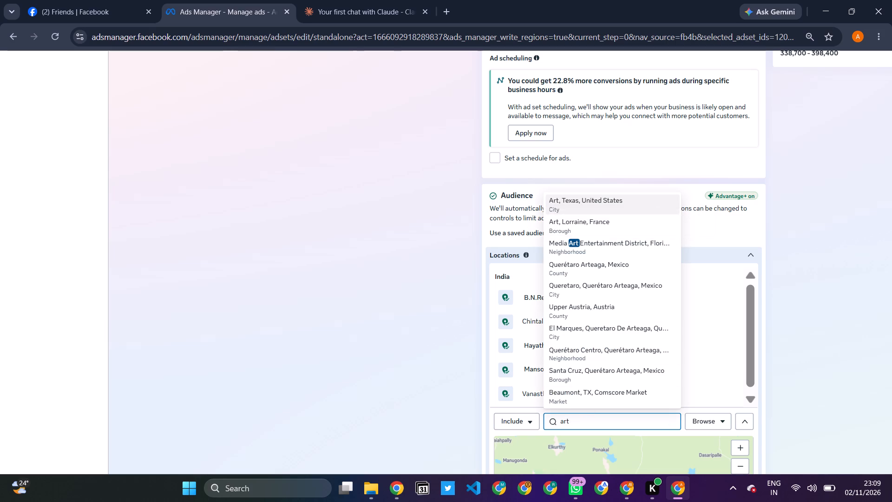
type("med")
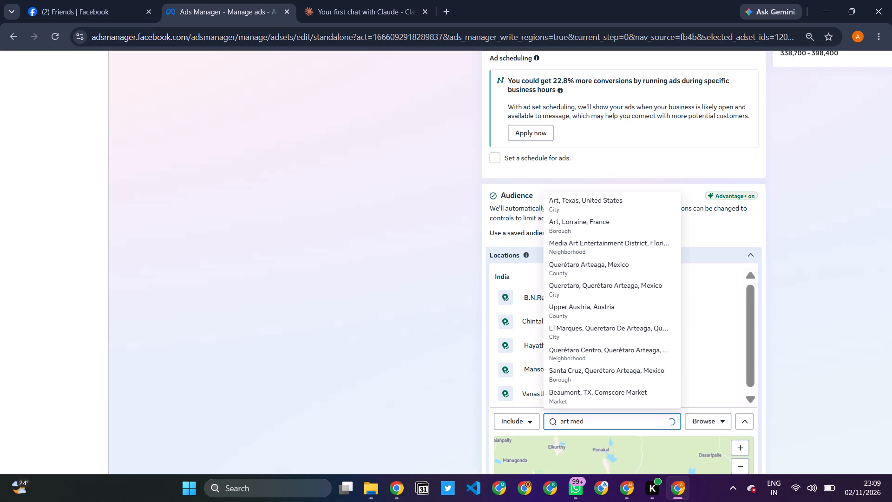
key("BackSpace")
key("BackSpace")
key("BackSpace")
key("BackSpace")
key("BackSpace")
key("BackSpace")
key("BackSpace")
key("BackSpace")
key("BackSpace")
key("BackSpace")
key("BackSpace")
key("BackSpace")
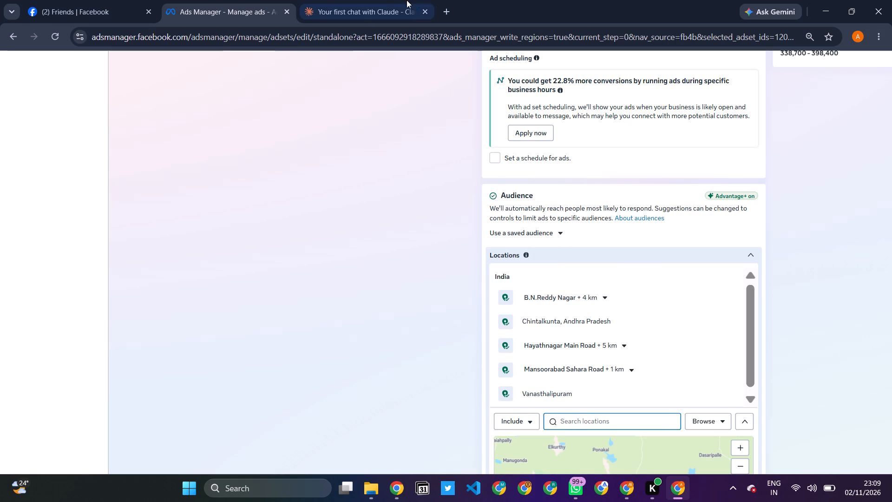
Search Google for "lb nagar" in a new browser tab and examine the area's enlarged map for landmarks.
left_click(445, 6)
type("lb nage")
key("BackSpace")
type("ar")
key("Return")
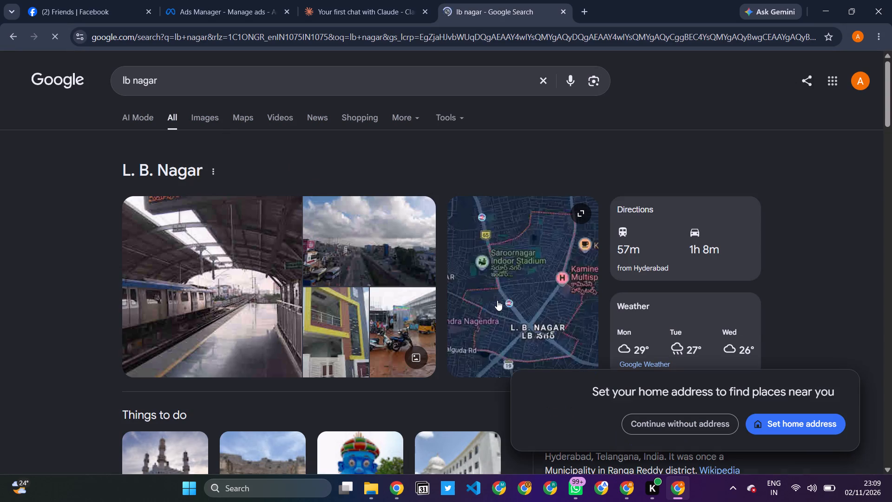
scroll(488, 361, "down", 3)
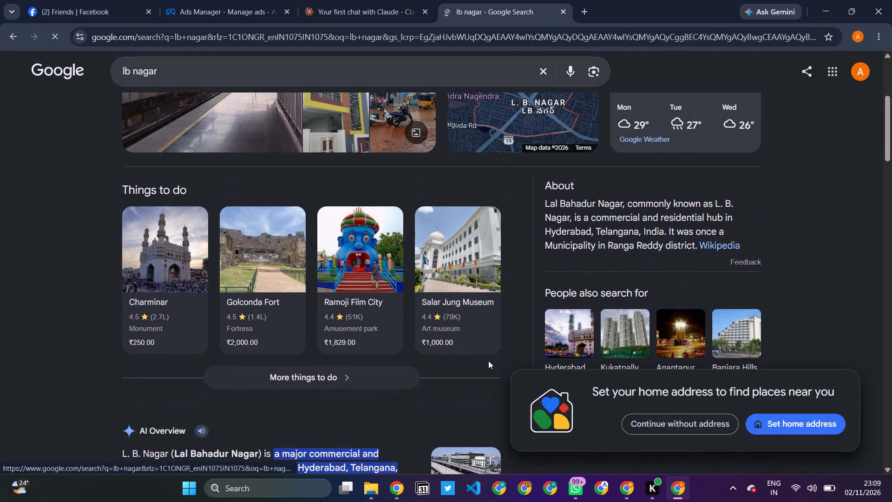
scroll(488, 361, "up", 5)
left_click(511, 274)
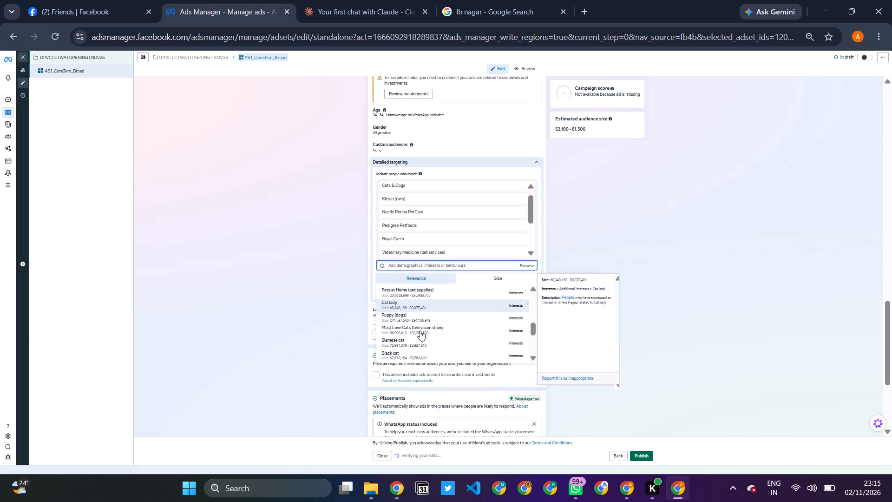
scroll(414, 342, "down", 2)
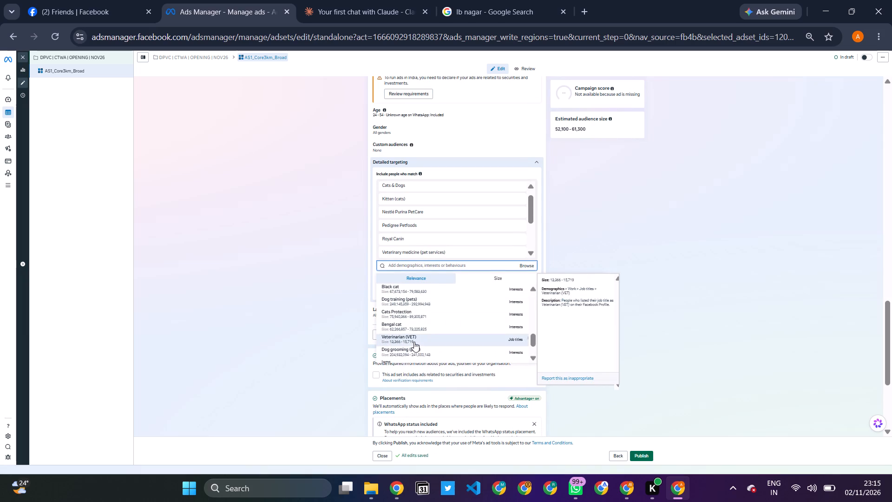
scroll(414, 342, "down", 1)
left_click(413, 330)
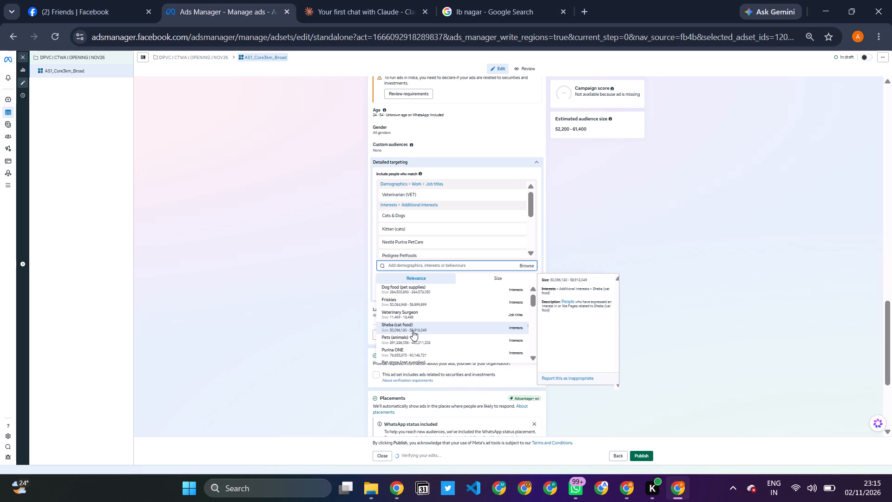
Add the suggested interests "Dog food (pet supplies)" and "Pet store (pet supplies)" to the detailed targeting.
left_click(417, 289)
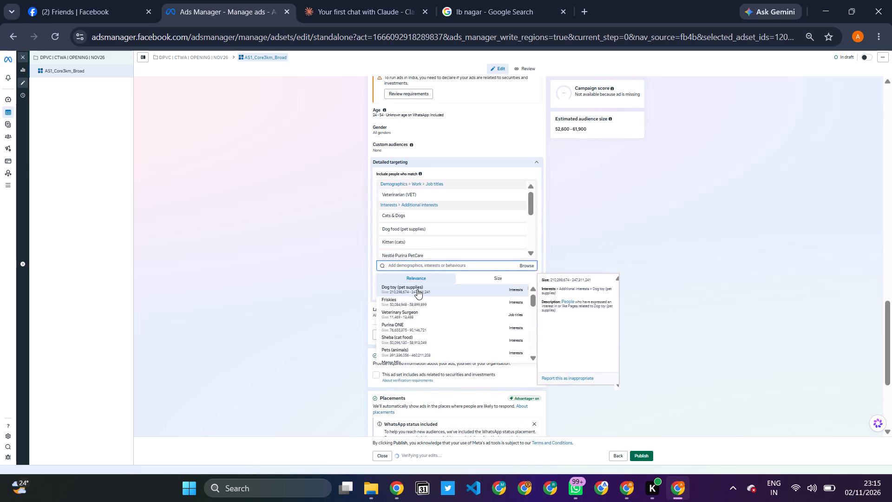
scroll(420, 318, "down", 2)
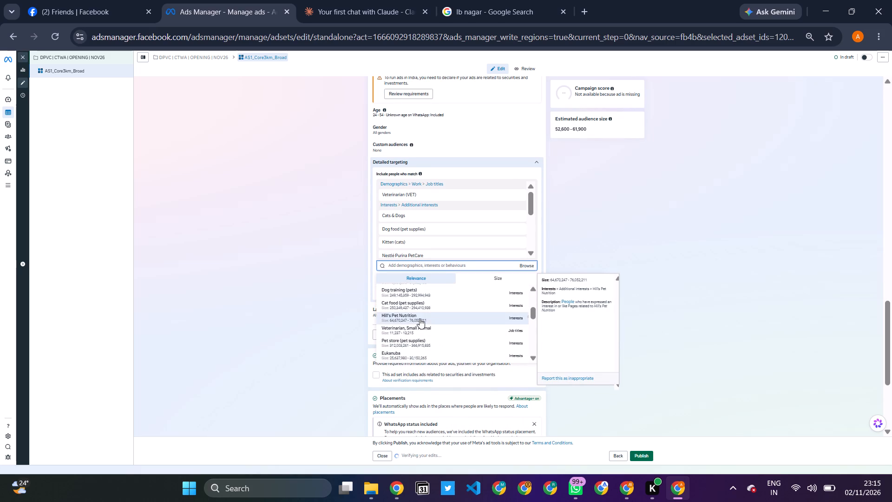
scroll(420, 318, "down", 1)
left_click(417, 324)
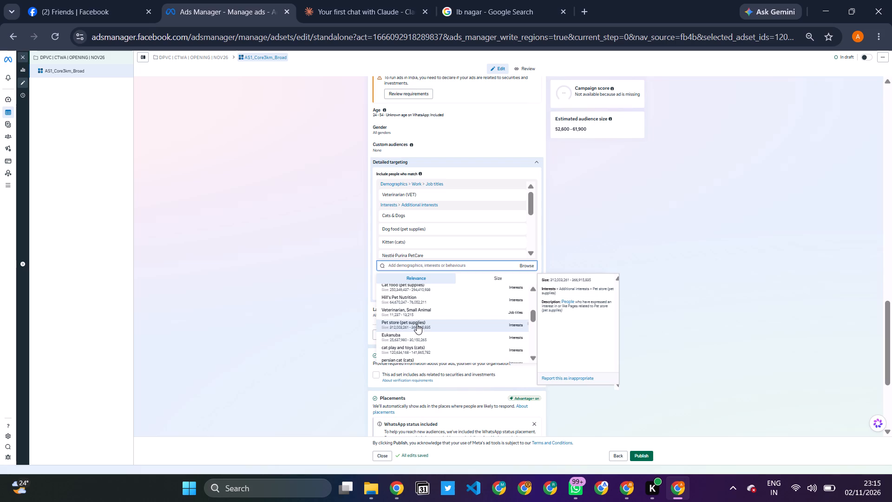
Find the interest "Dog walking (dogs)" among the suggestions and add it to the detailed targeting.
scroll(417, 324, "down", 1)
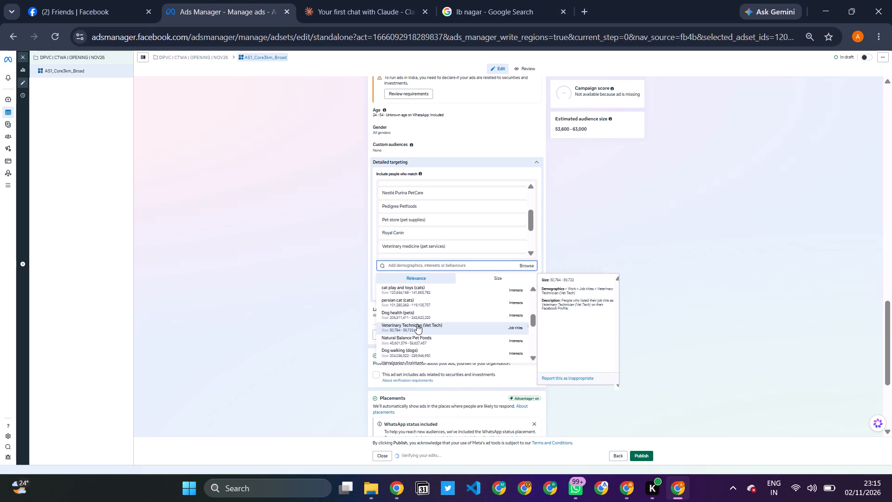
scroll(417, 324, "down", 2)
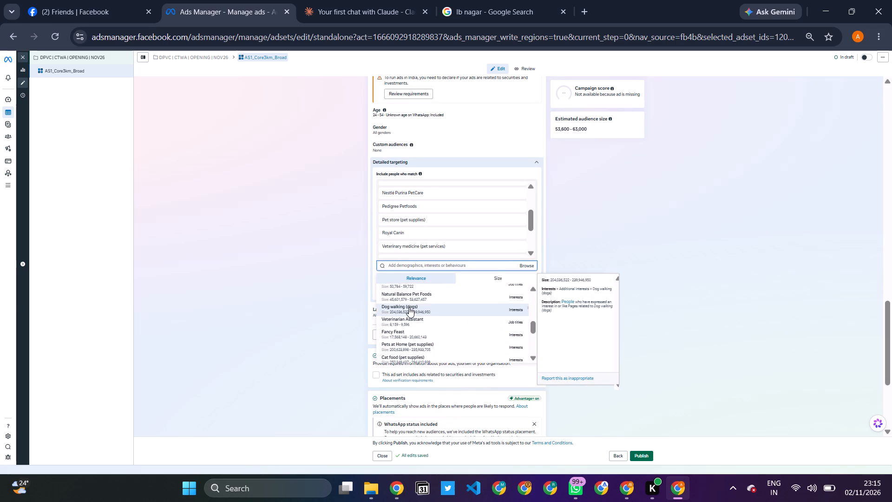
left_click(408, 306)
Look through the refreshed detailed targeting suggestions for further pet-related interests.
scroll(414, 330, "down", 1)
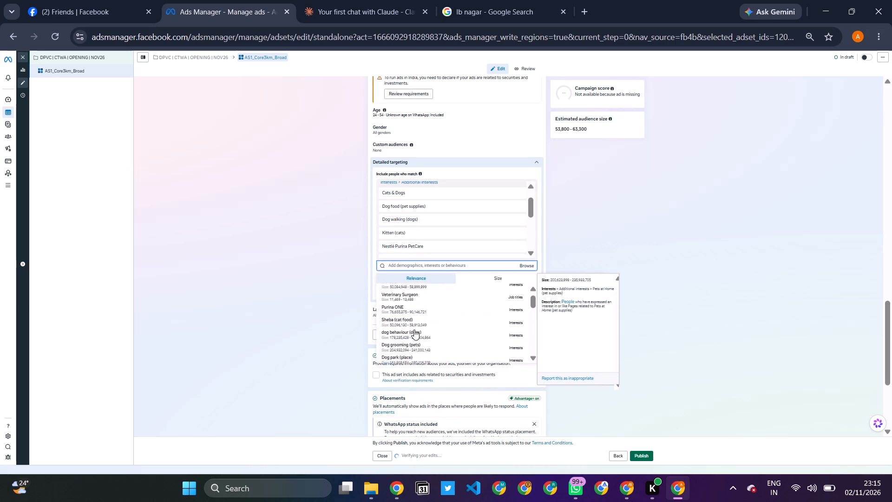
scroll(414, 330, "down", 1)
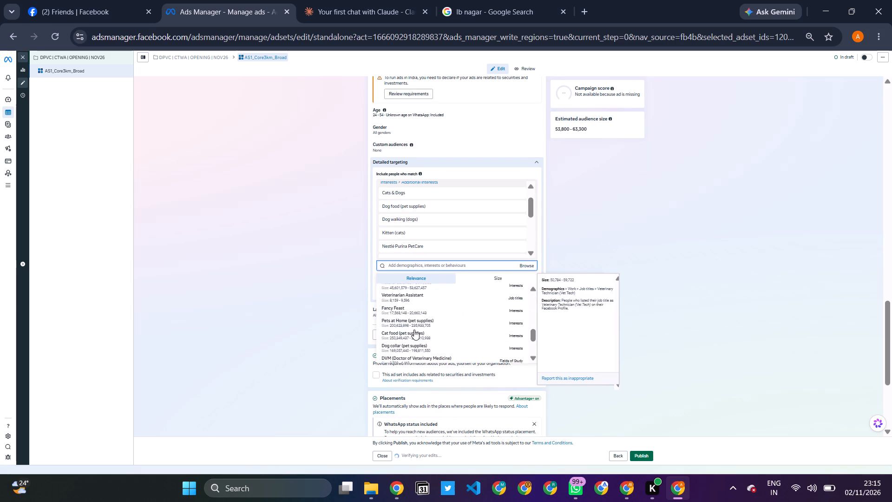
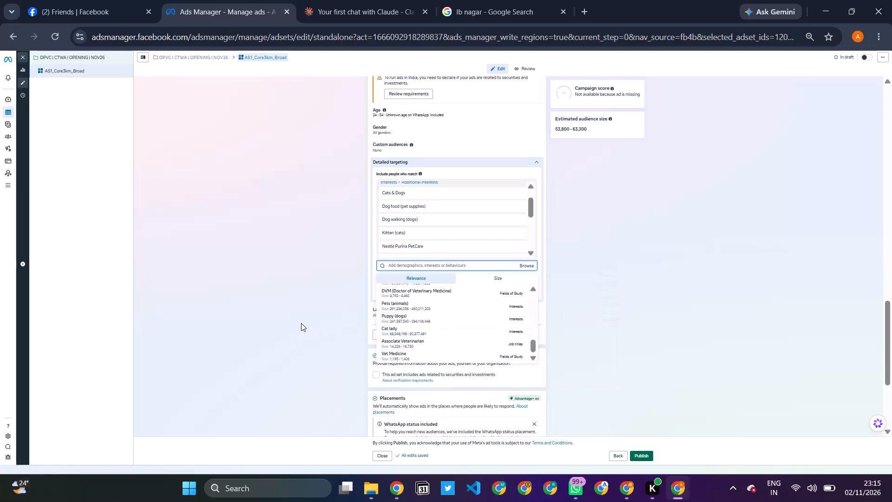
Review the ad set's destination, schedule, locations, detailed targeting and placement settings before publishing.
scroll(301, 323, "down", 3)
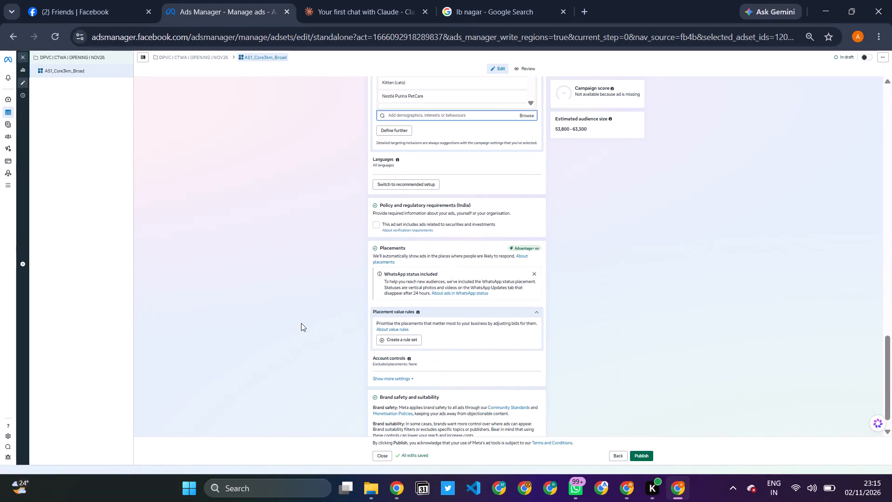
scroll(301, 323, "down", 1)
scroll(458, 275, "up", 14)
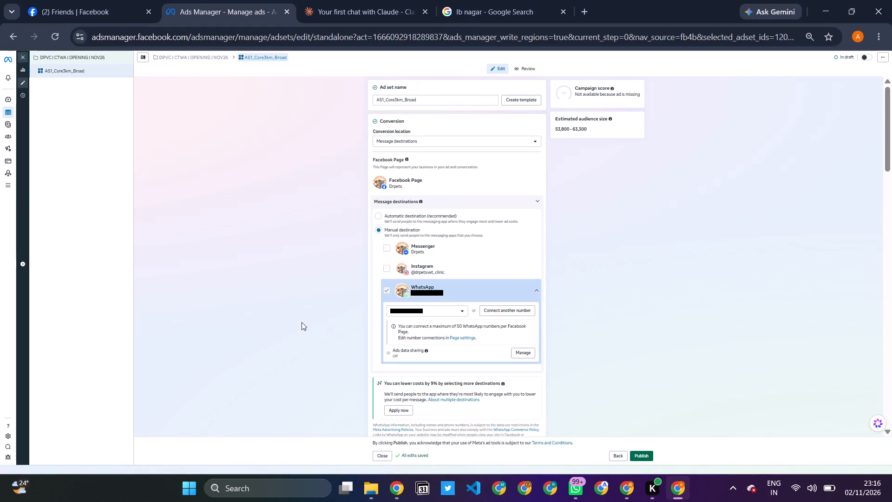
scroll(300, 320, "down", 11)
scroll(300, 320, "up", 1)
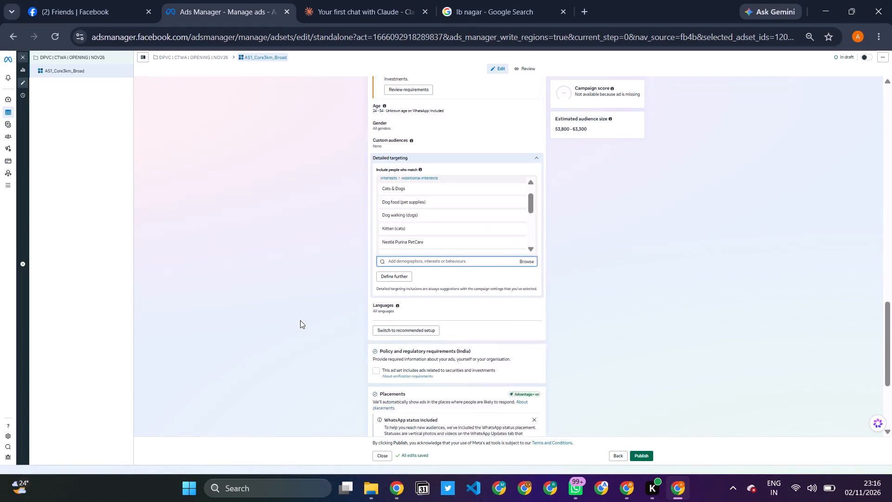
scroll(300, 320, "up", 3)
scroll(633, 187, "up", 3)
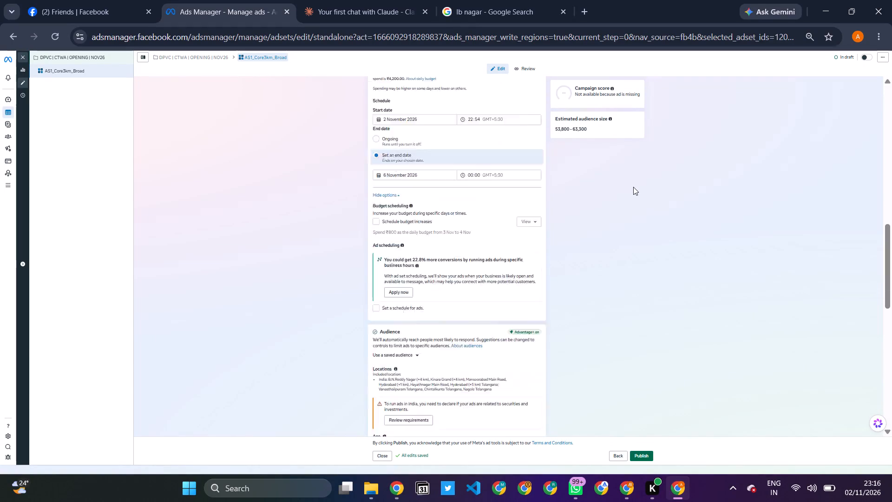
scroll(633, 187, "up", 10)
scroll(451, 321, "down", 13)
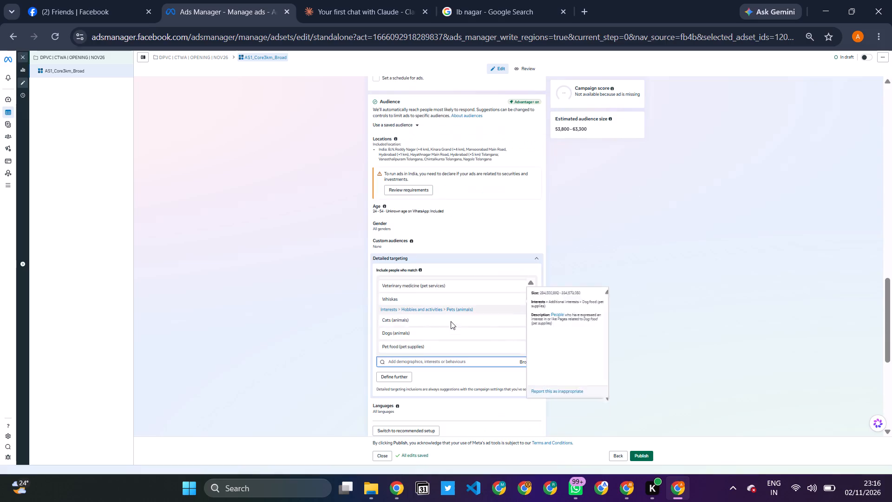
Start publishing the ad set and add payment information for India, Kolkata time zone, with UPI as the payment method.
left_click(644, 454)
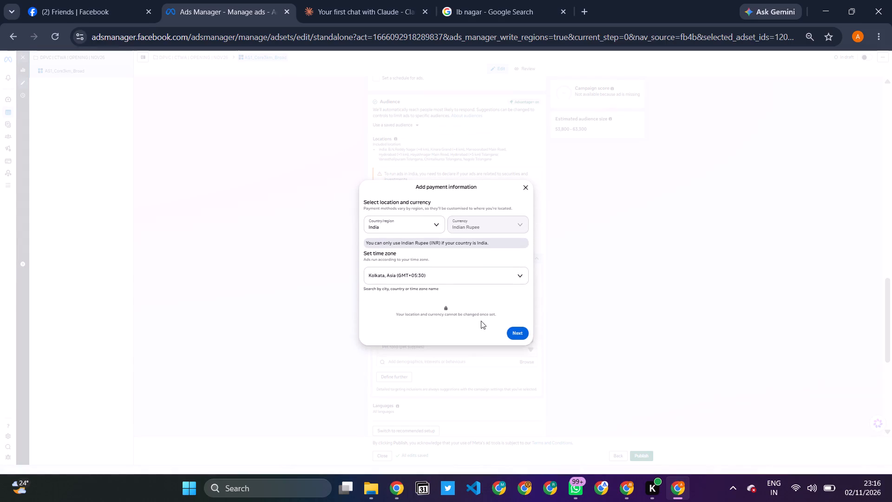
left_click(522, 334)
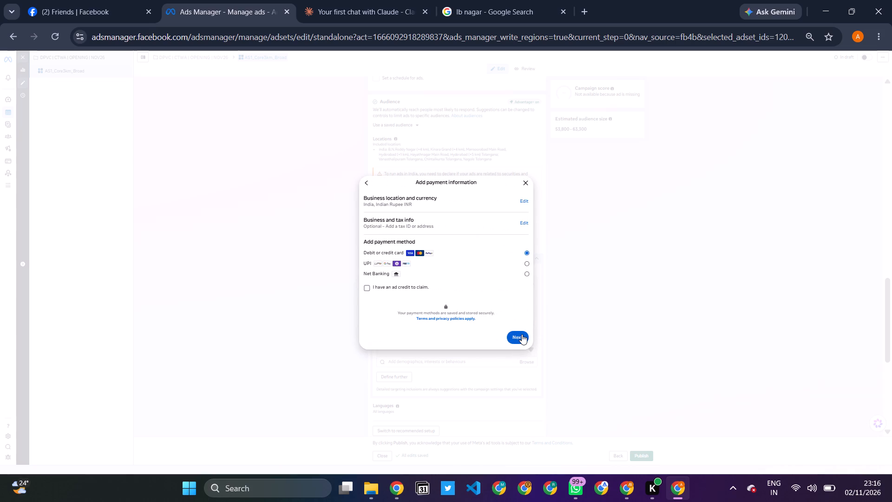
left_click(527, 264)
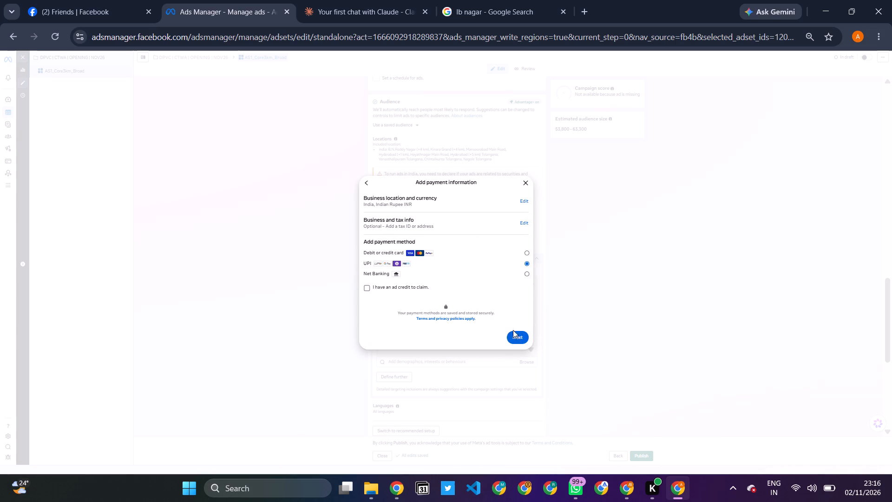
left_click(514, 334)
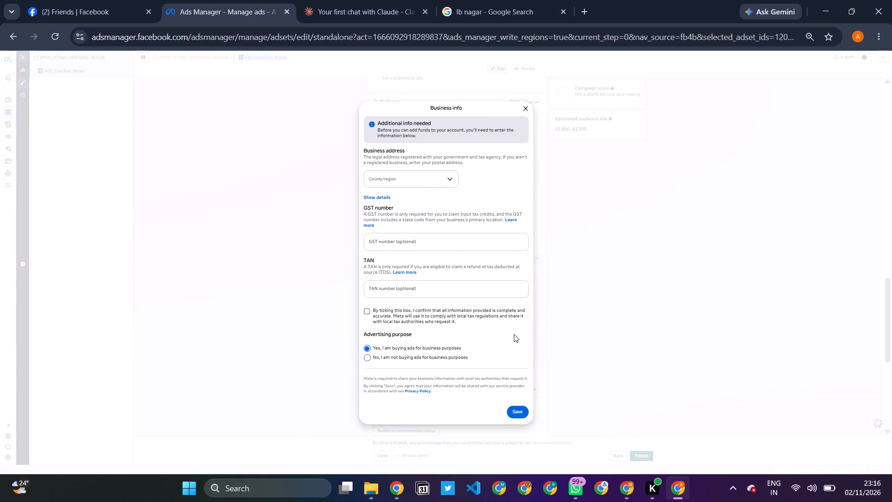
Save the business info with region Telangana, advertising purpose "No, I am not buying ads for business purposes", and the accuracy confirmation ticked.
left_click(401, 178)
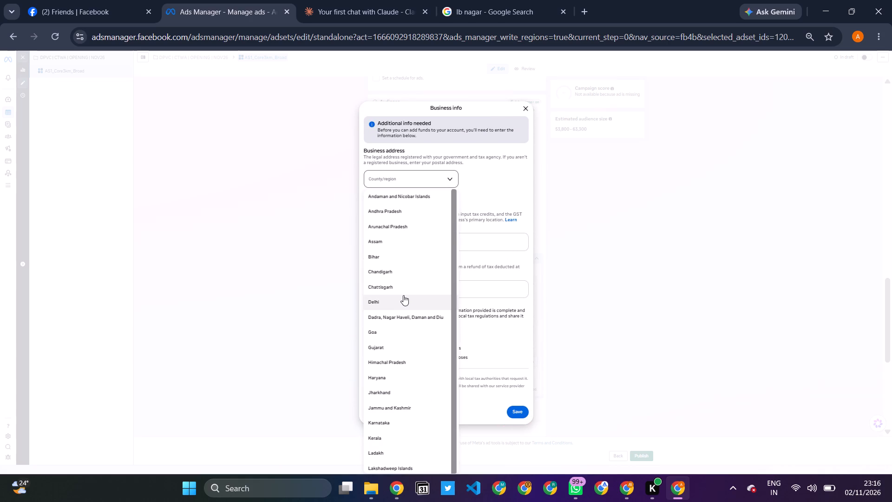
type("in")
left_click(379, 179)
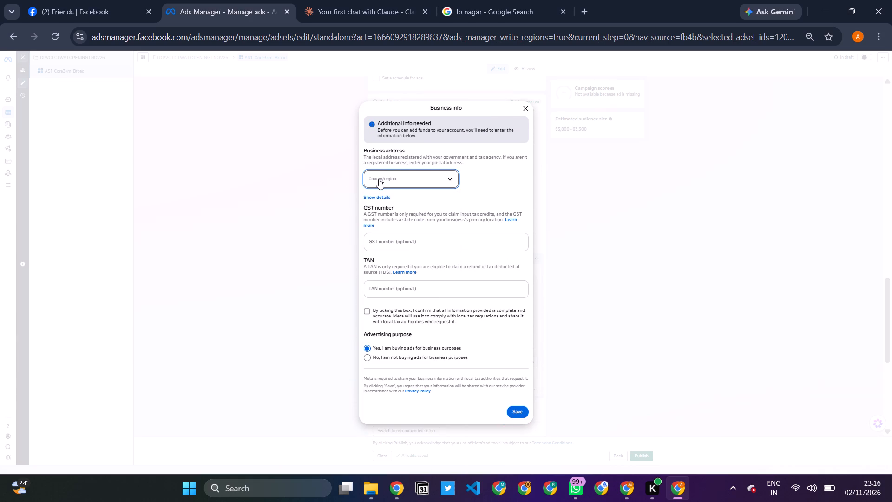
left_click(384, 182)
scroll(400, 254, "down", 2)
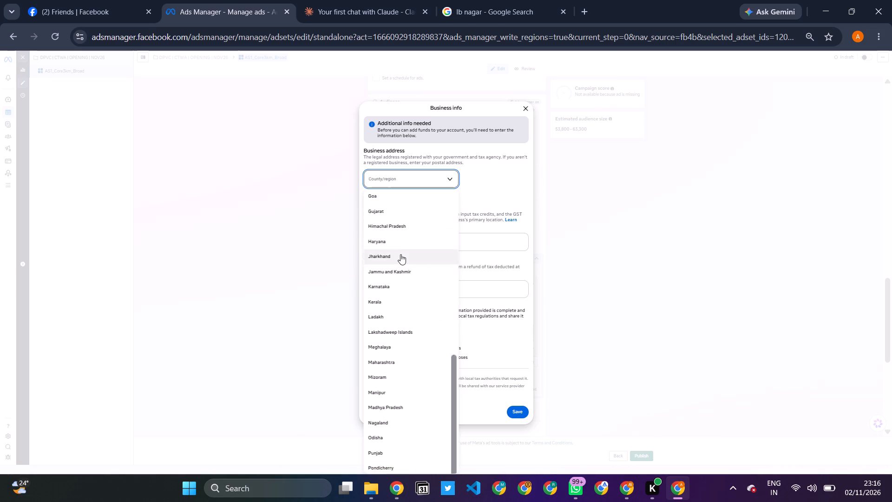
scroll(400, 254, "down", 1)
left_click(392, 416)
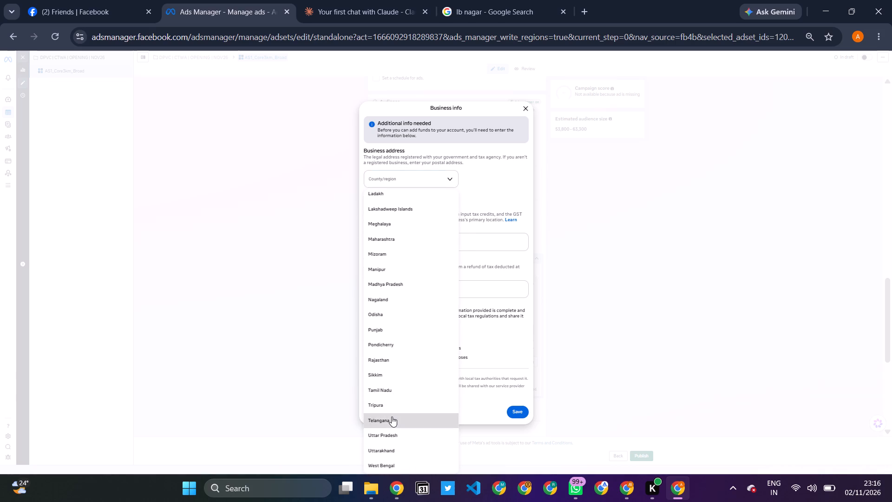
scroll(398, 244, "down", 1)
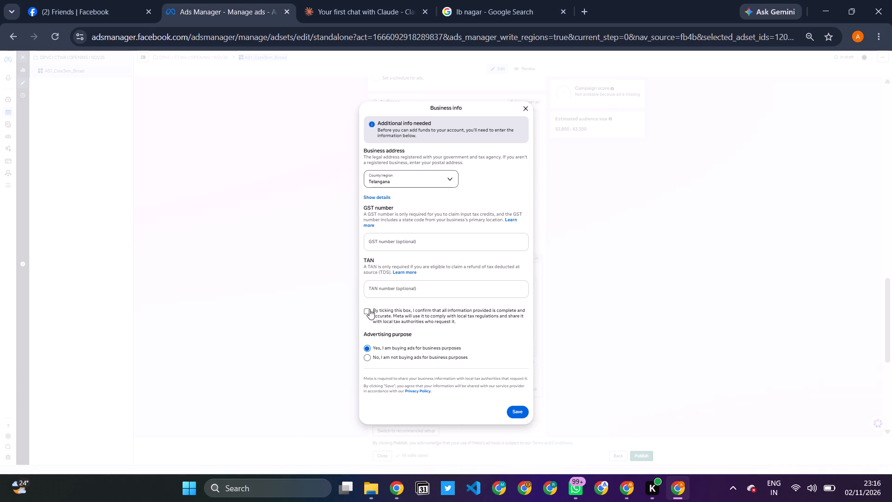
left_click(365, 357)
left_click(368, 311)
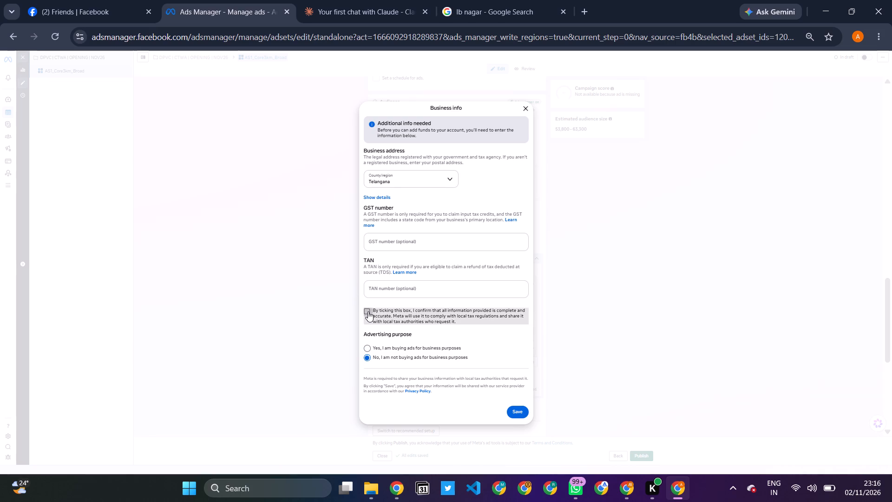
left_click(520, 411)
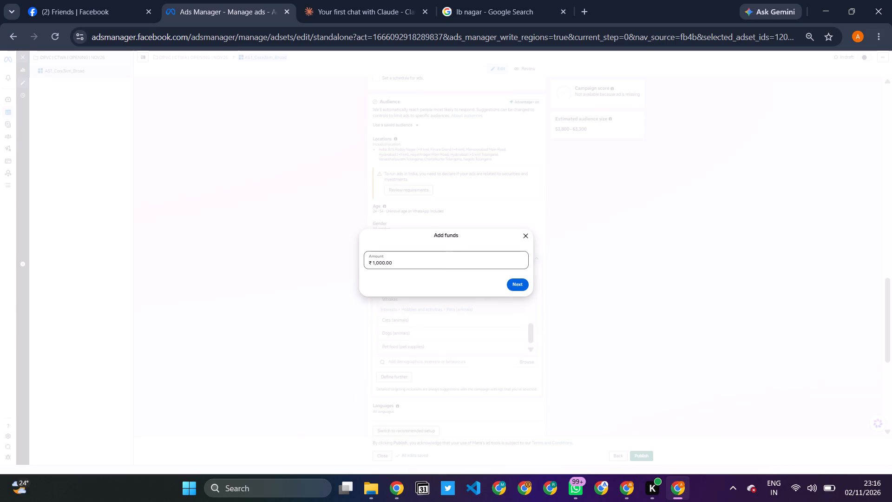
Set the amount of funds to add to ₹2,000 and continue to the payment.
left_click(446, 258)
key("BackSpace")
key("BackSpace")
key("BackSpace")
key("BackSpace")
key("BackSpace")
key("BackSpace")
key("BackSpace")
key("BackSpace")
key("0")
key("BackSpace")
type("2000")
left_click(516, 286)
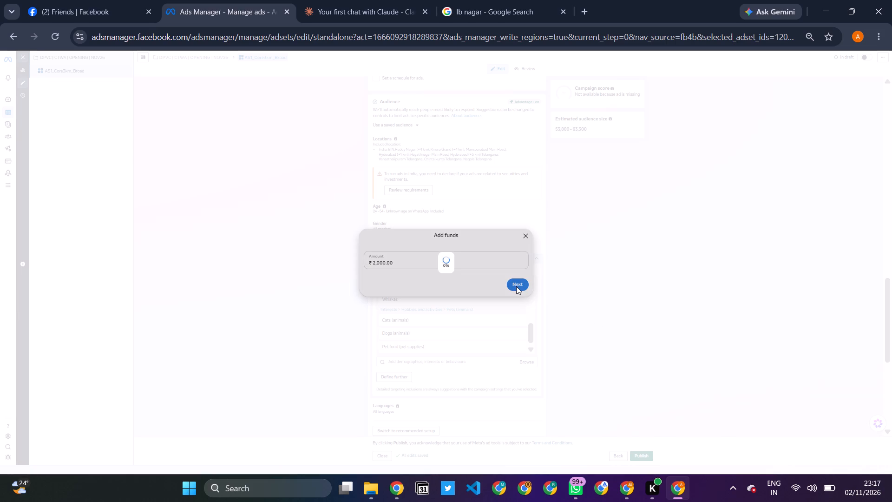
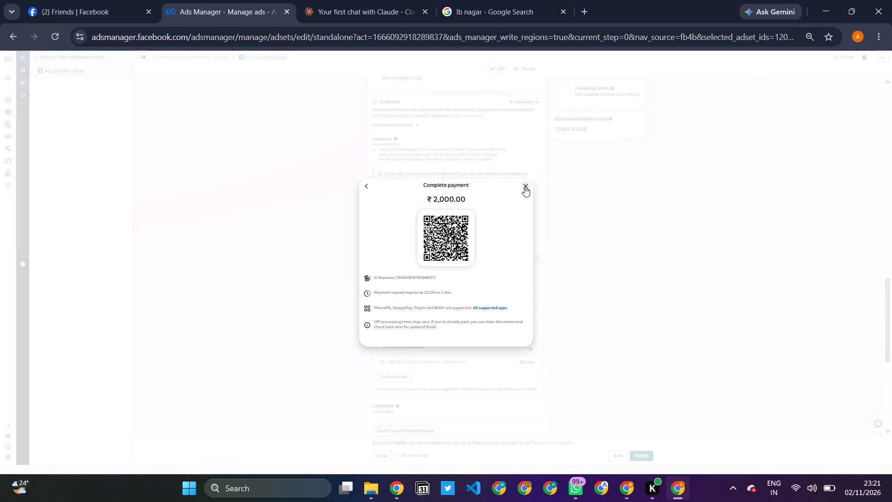
Close the ₹2,000 payment request and leave the ad set editor for the ad account's billing and payments page.
left_click(525, 186)
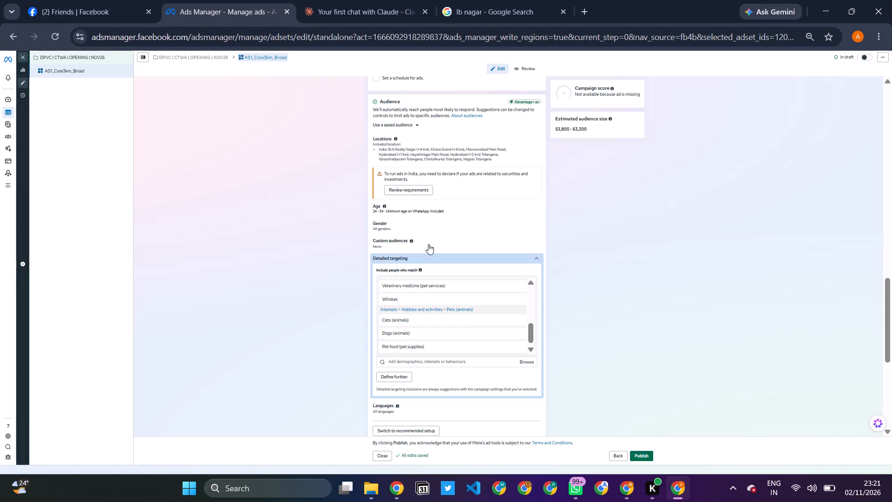
left_click(13, 160)
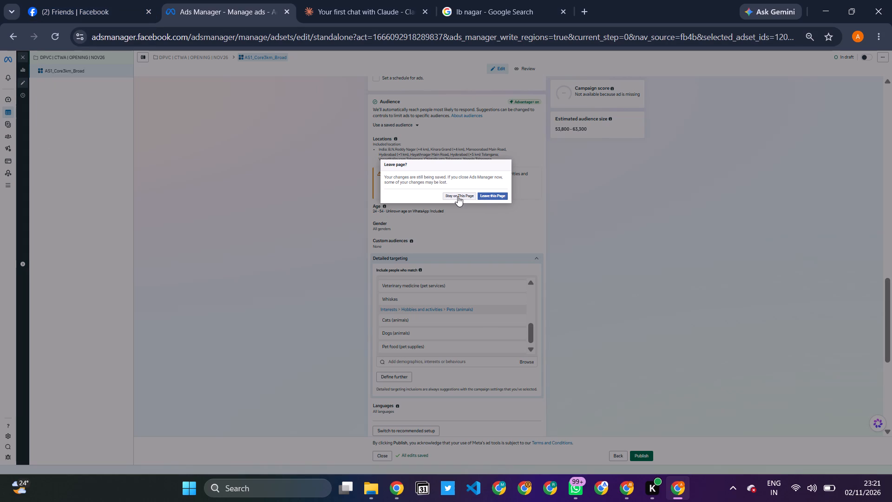
left_click(488, 195)
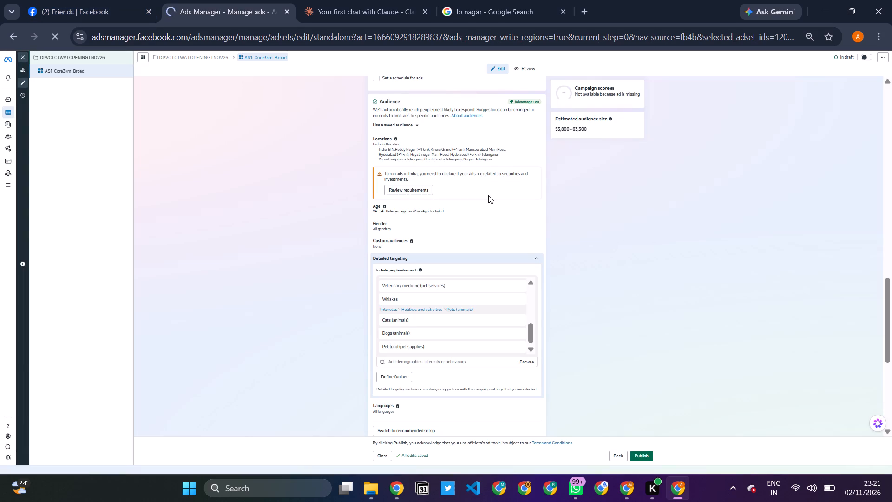